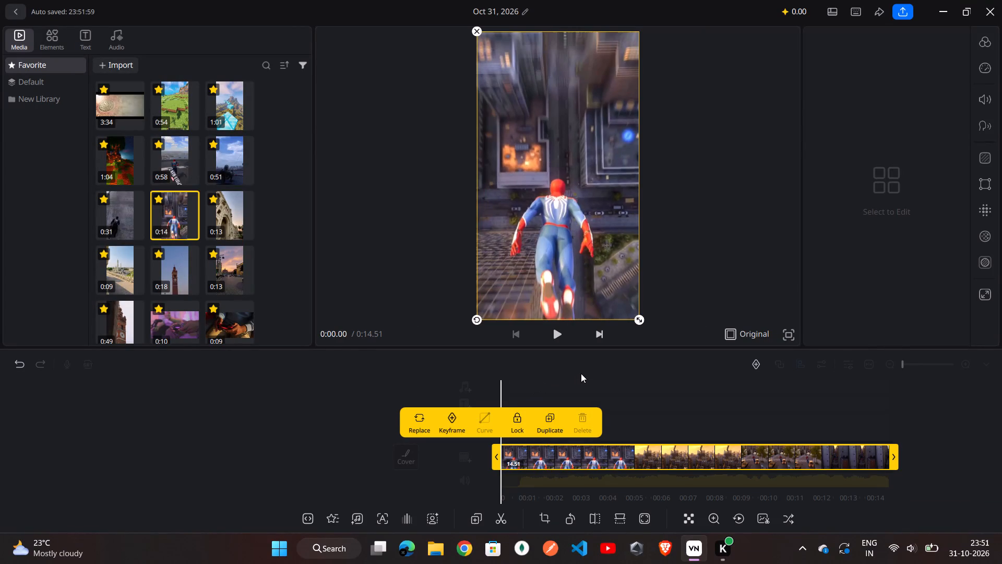
Split the Spider-Man clip on the timeline at about 0:02.03.
scroll(581, 385, down, 1)
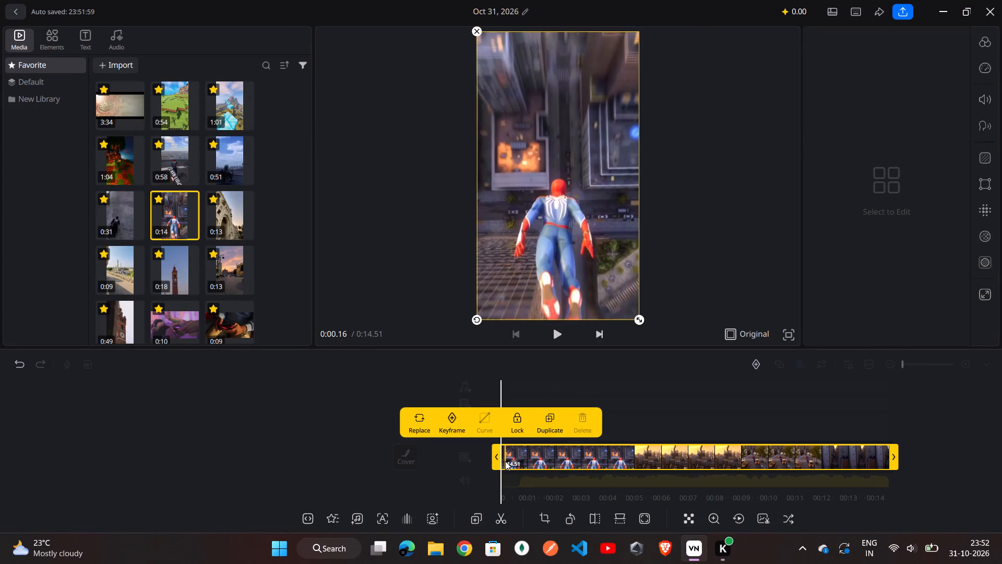
scroll(505, 461, up, 3)
click(646, 407)
scroll(591, 422, down, 1)
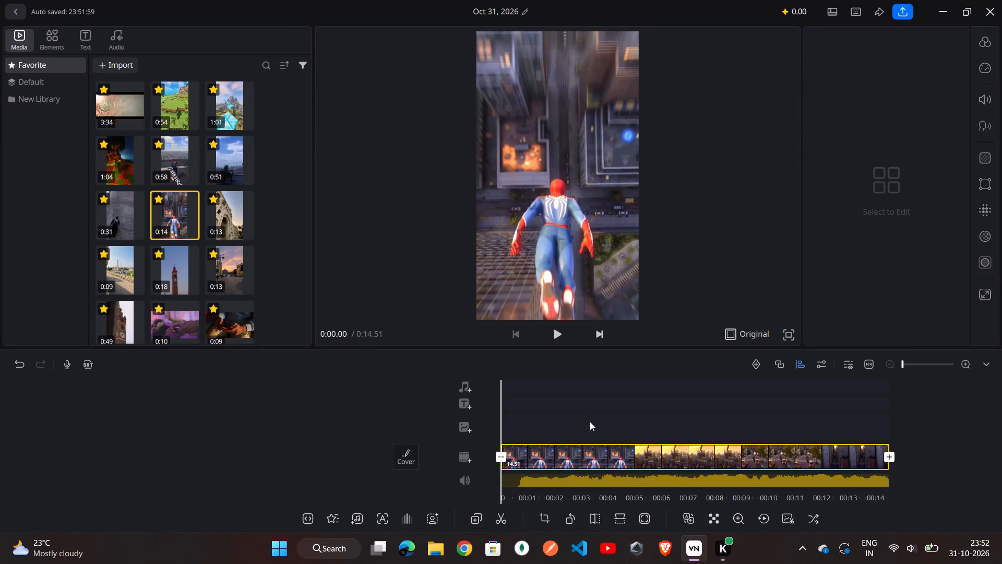
scroll(587, 420, down, 1)
drag(569, 417, 534, 416)
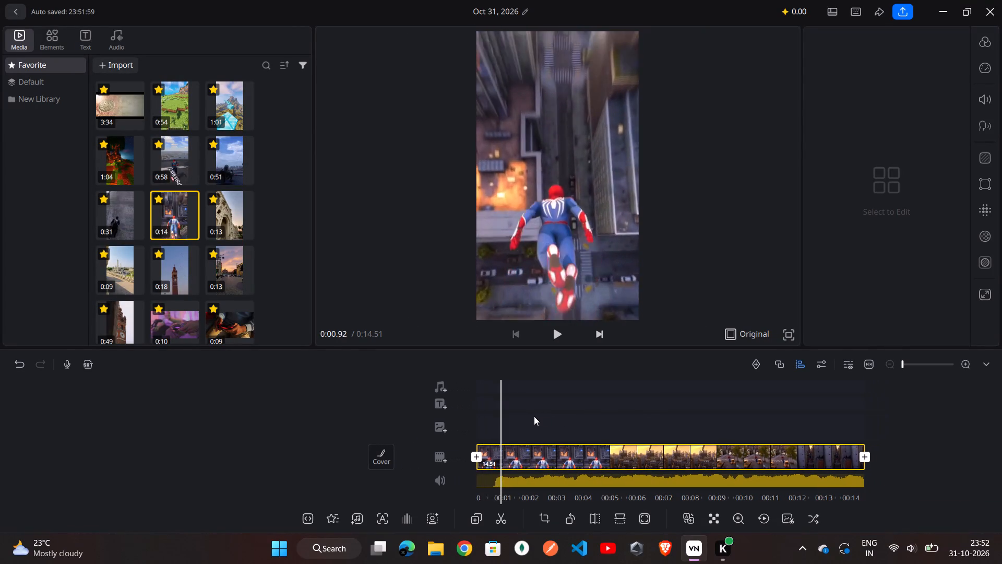
drag(534, 416, 494, 416)
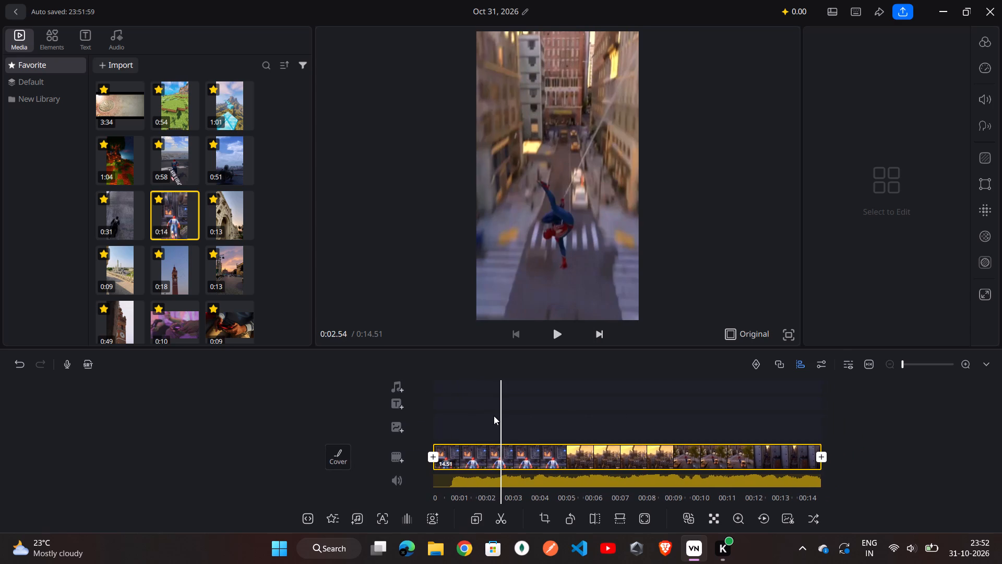
drag(494, 416, 507, 416)
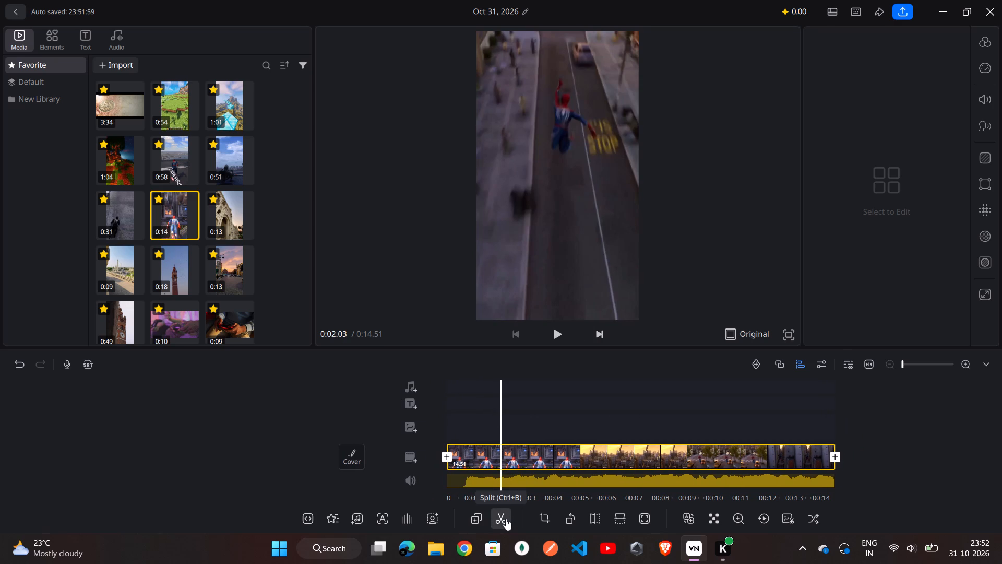
click(506, 519)
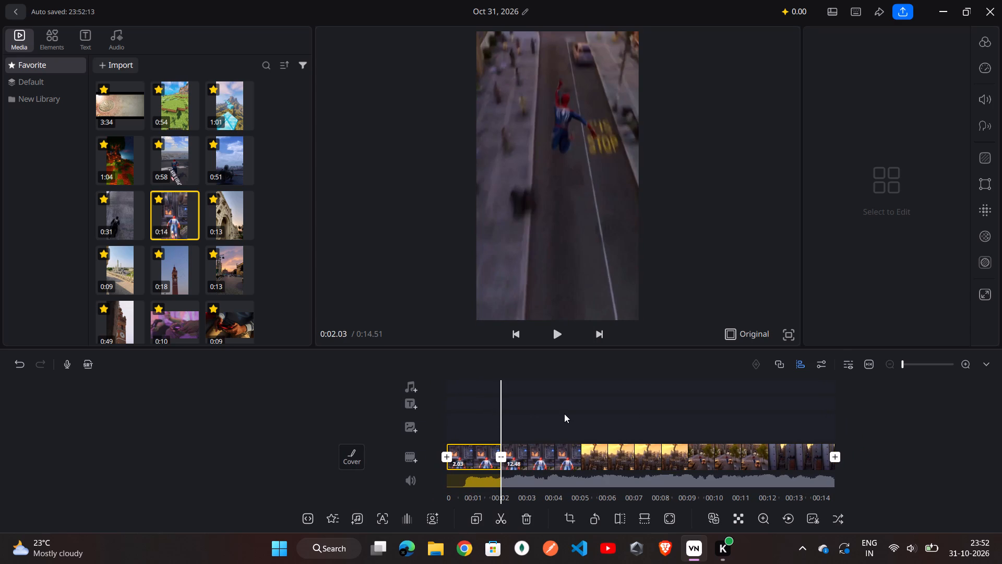
Split the remaining long clip after the first cut at about 0:07.96.
scroll(564, 414, down, 2)
click(541, 451)
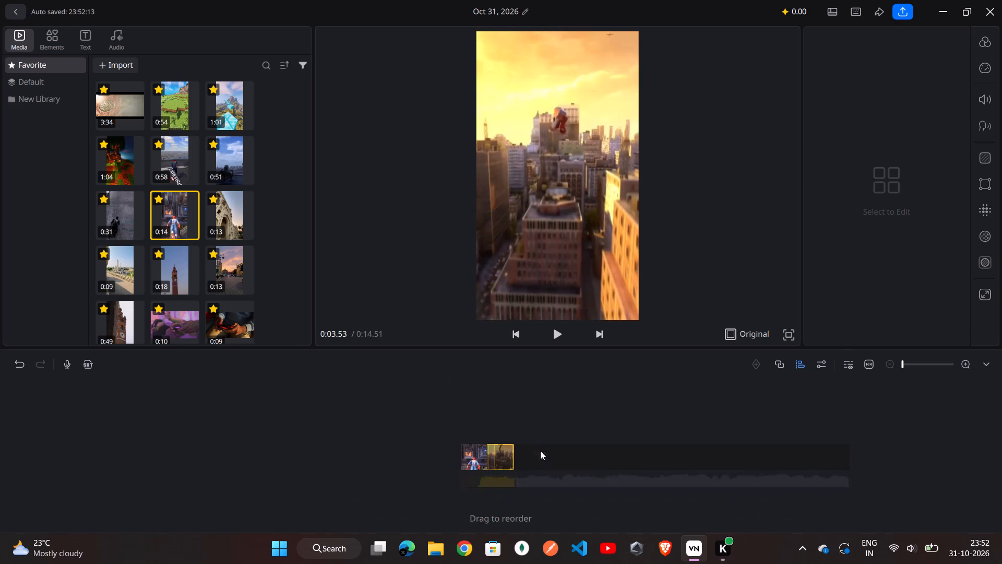
drag(600, 404, 593, 404)
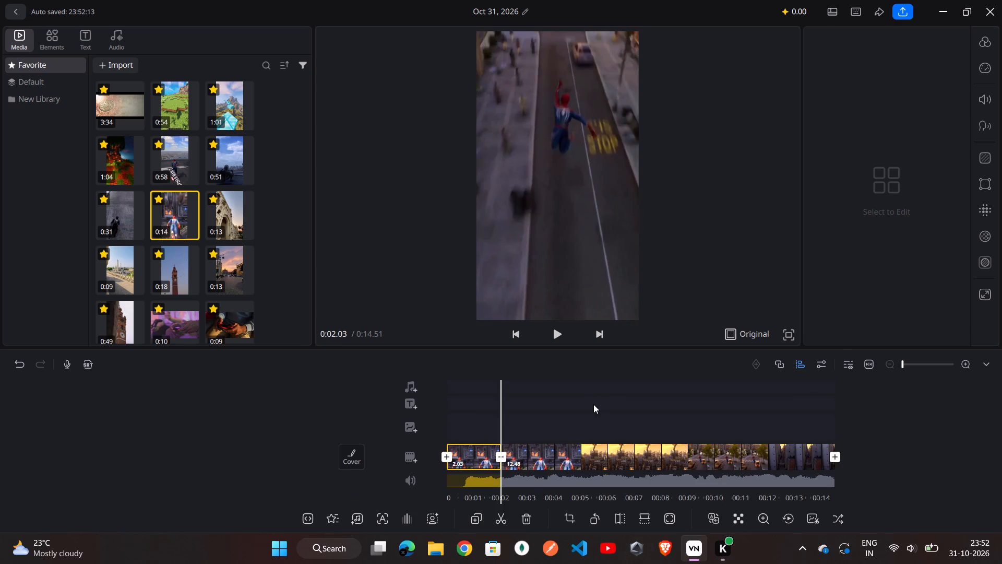
drag(593, 404, 527, 404)
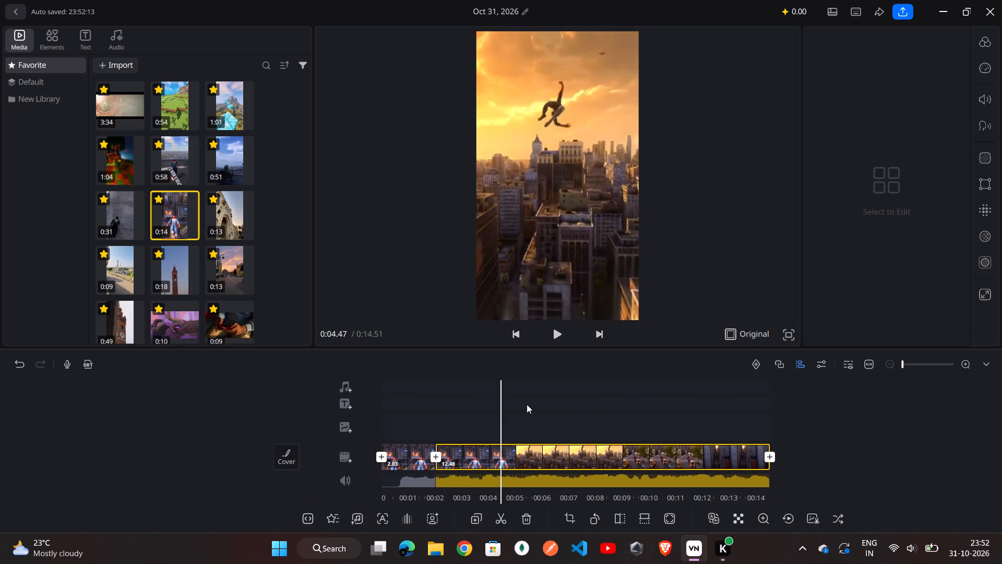
drag(527, 404, 491, 403)
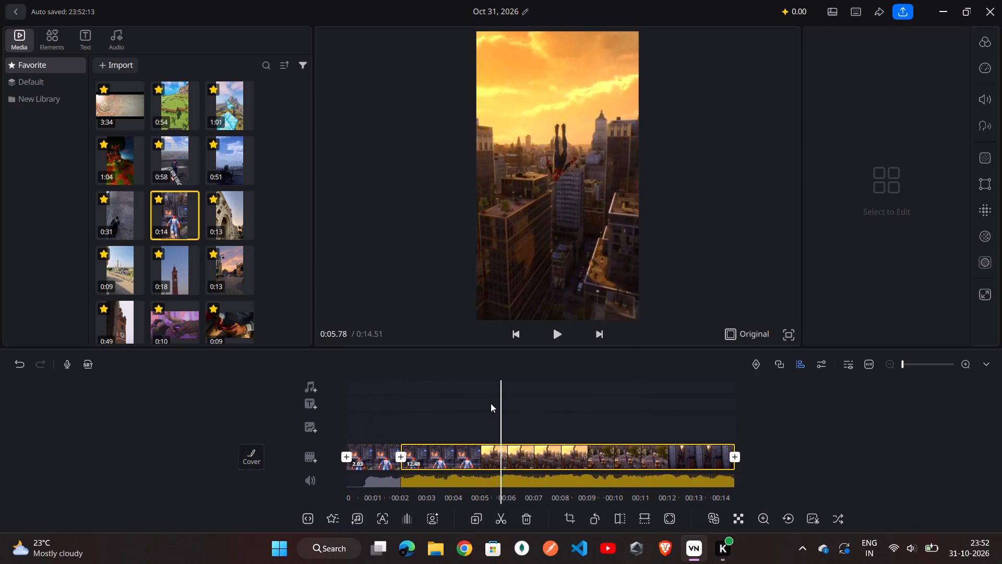
drag(491, 403, 438, 400)
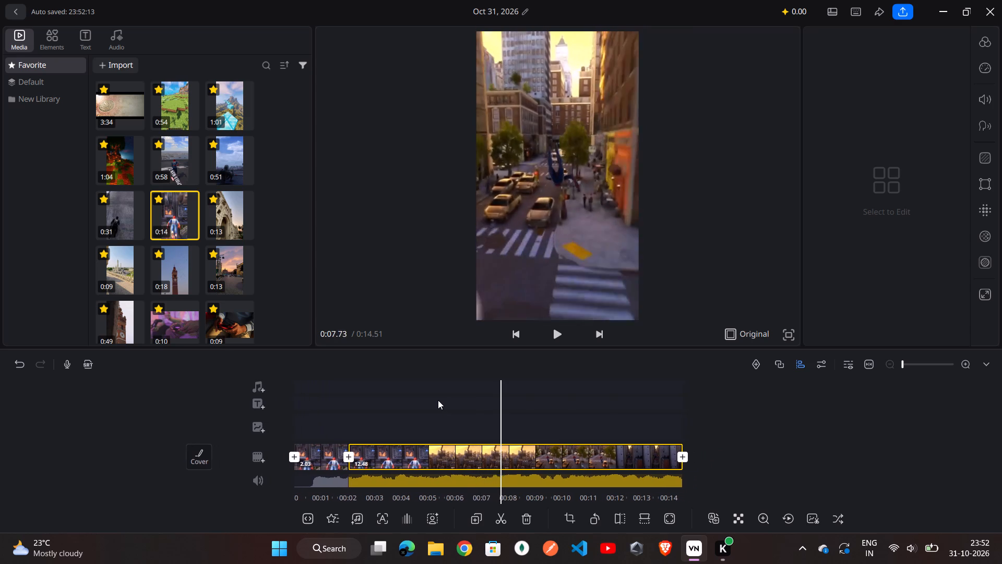
drag(438, 400, 434, 399)
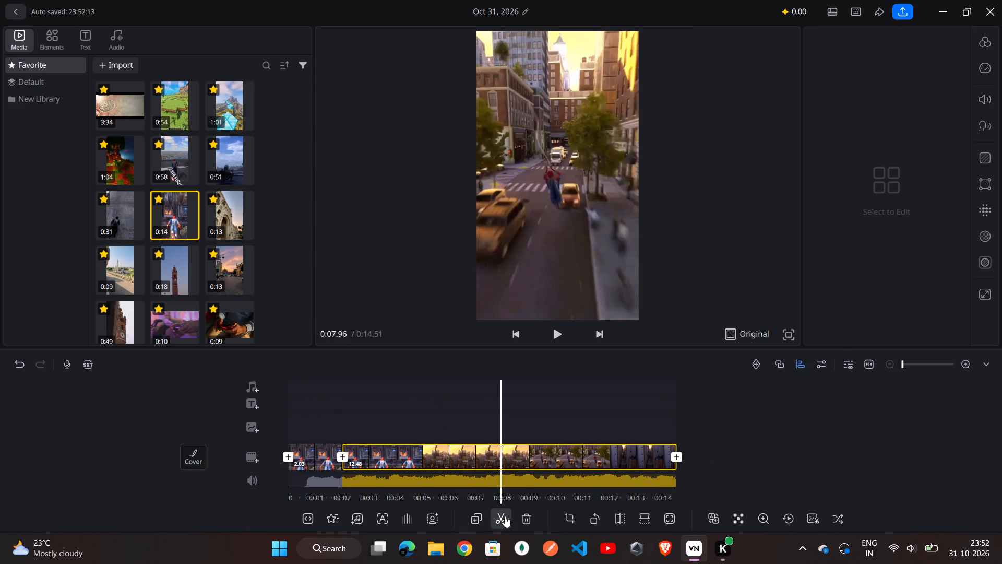
click(505, 515)
Review the footage after the second cut and apply the Jump Cut speed curve to the middle clip.
drag(544, 417, 528, 417)
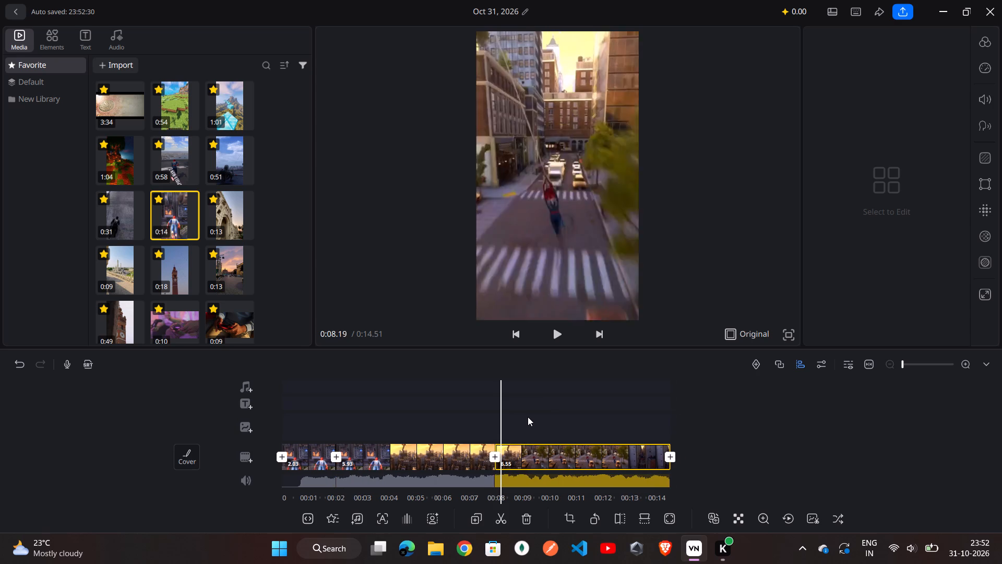
drag(528, 417, 478, 413)
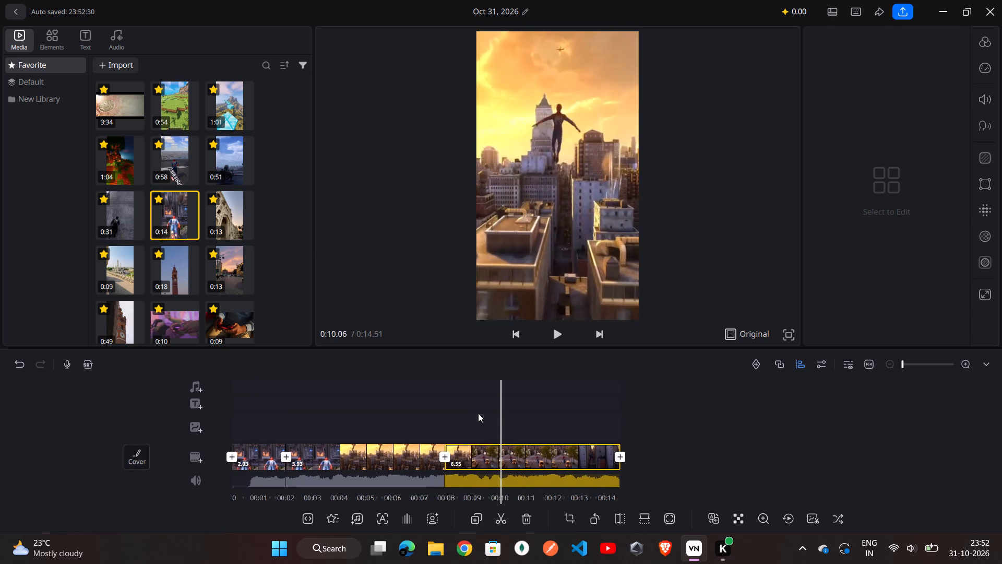
drag(478, 413, 458, 412)
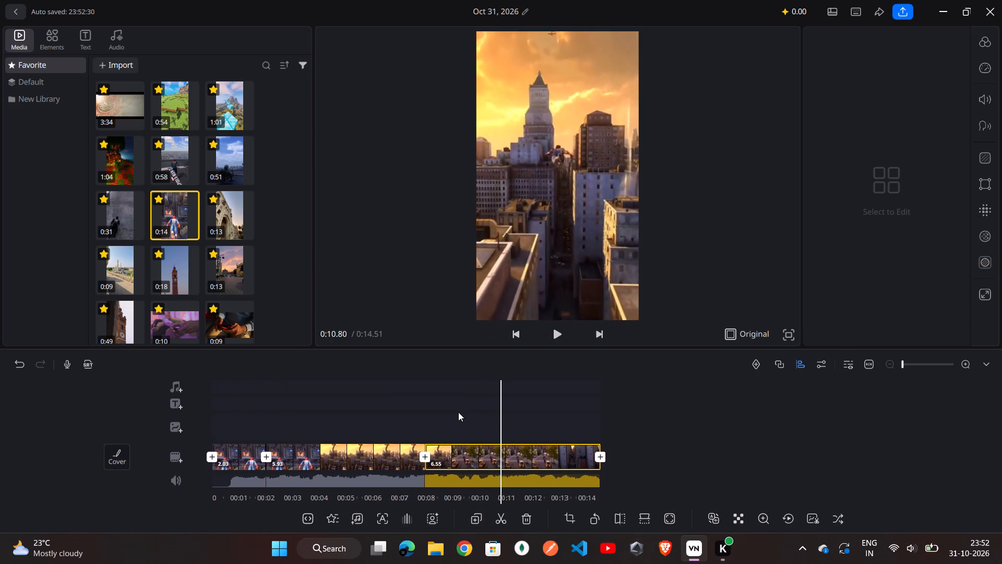
drag(458, 412, 451, 412)
scroll(451, 412, down, 1)
drag(492, 419, 428, 422)
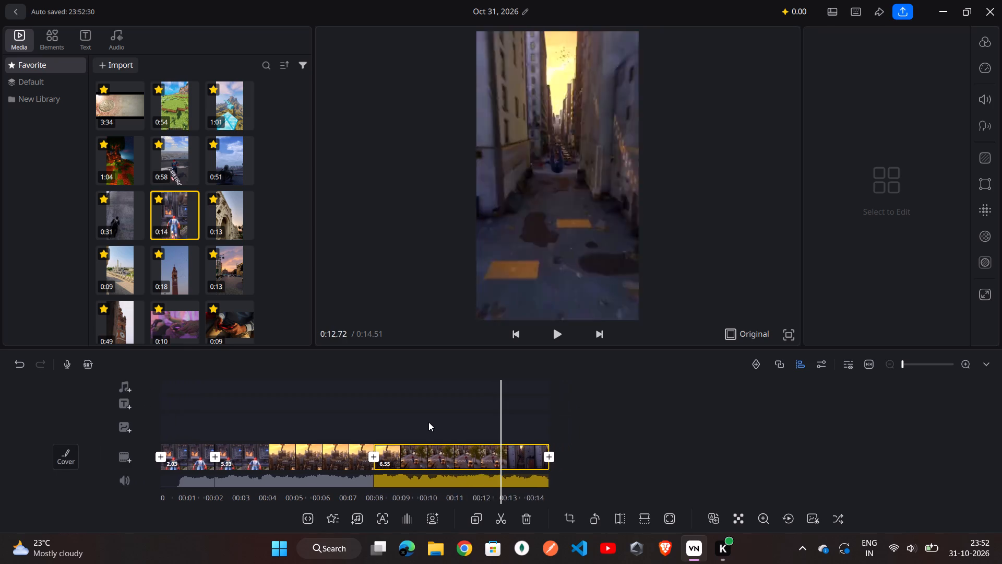
drag(428, 422, 607, 424)
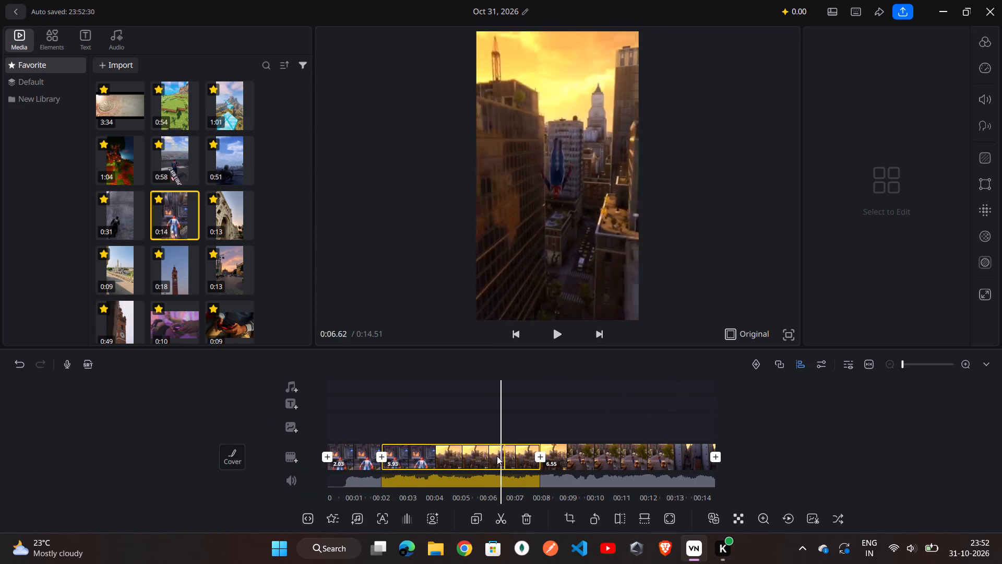
click(988, 46)
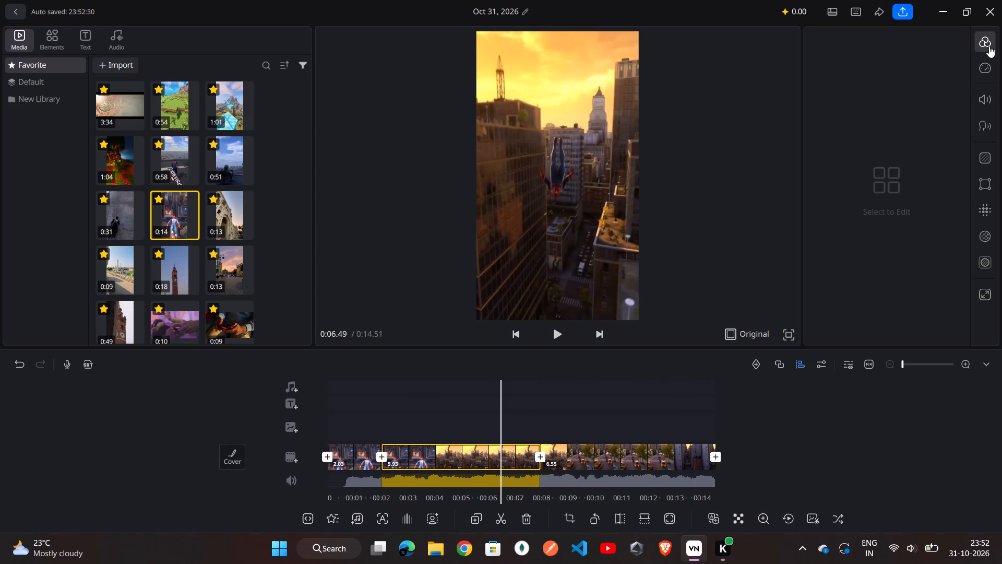
click(989, 67)
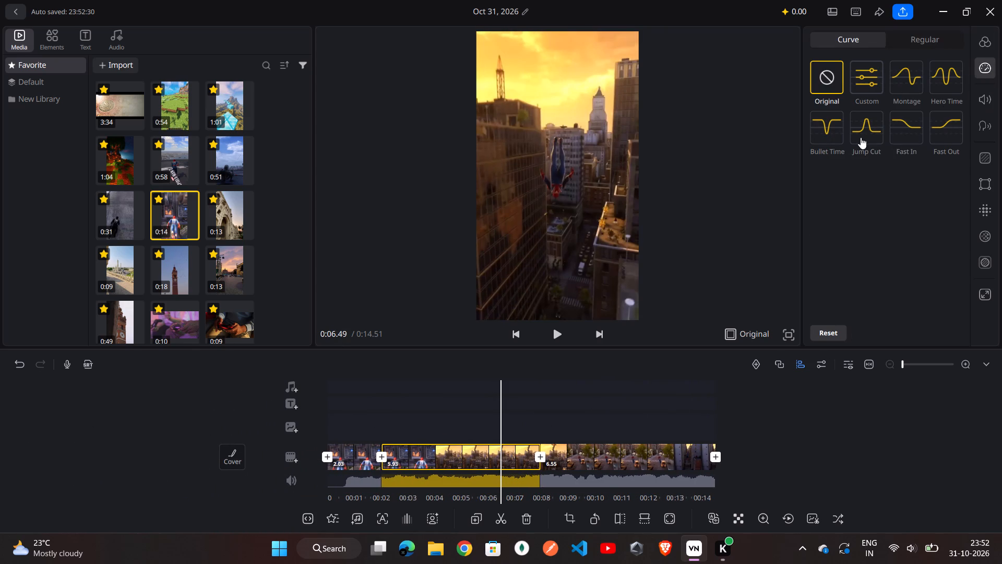
click(861, 137)
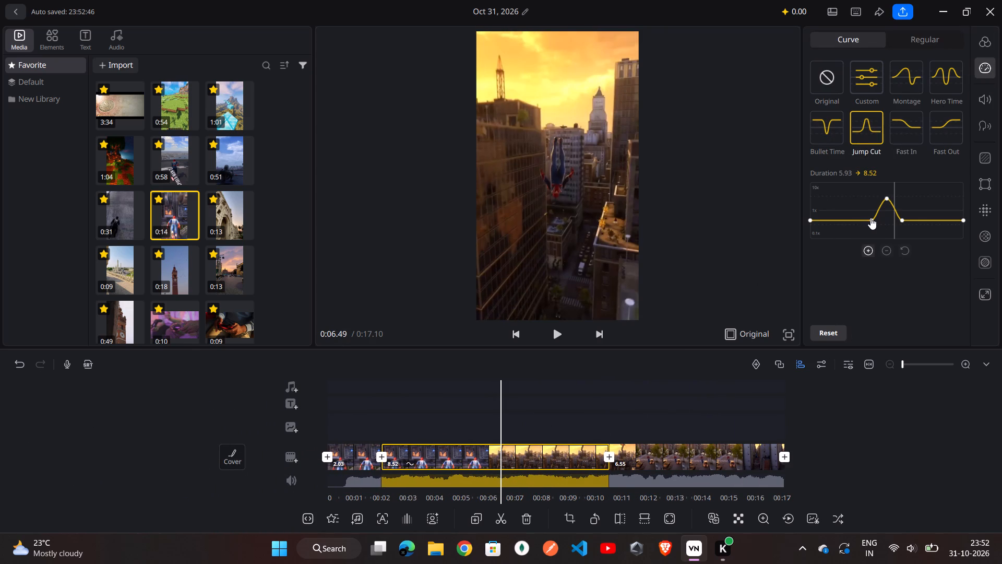
Widen and flatten the middle clip's Jump Cut curve, with its central point at about 2.49x, bringing the clip to 5.20 s.
drag(871, 217, 843, 213)
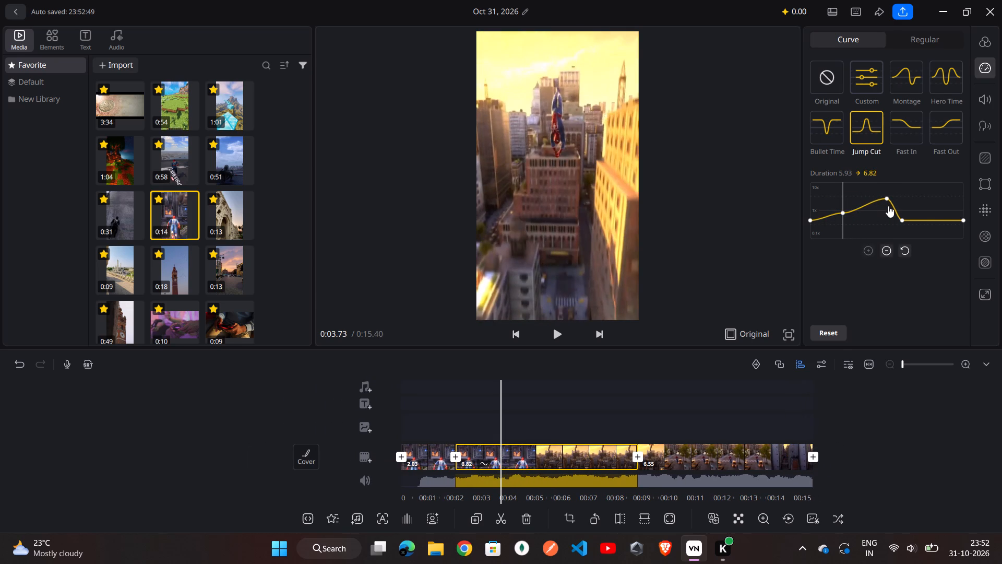
drag(899, 218, 918, 209)
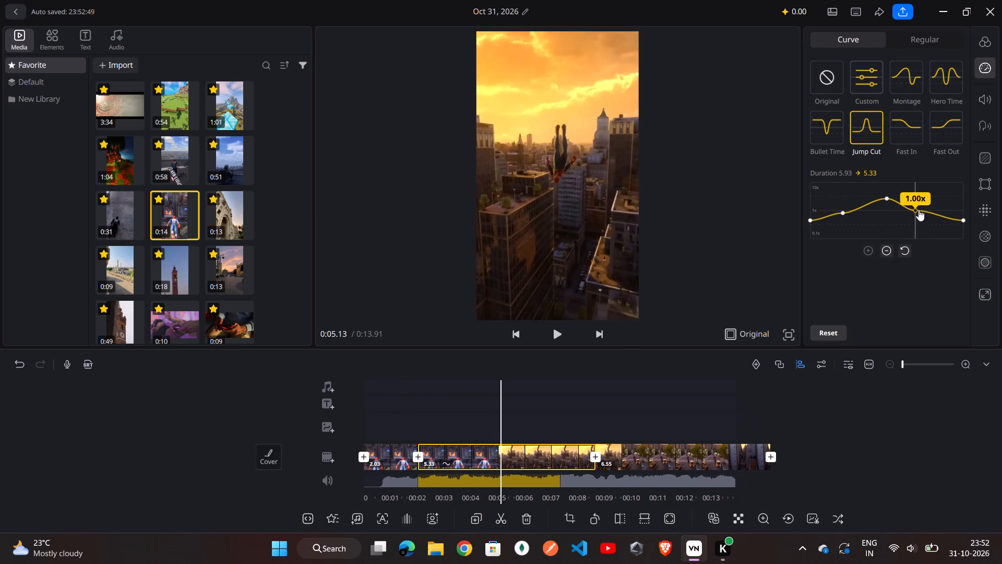
drag(918, 209, 924, 208)
drag(889, 198, 887, 201)
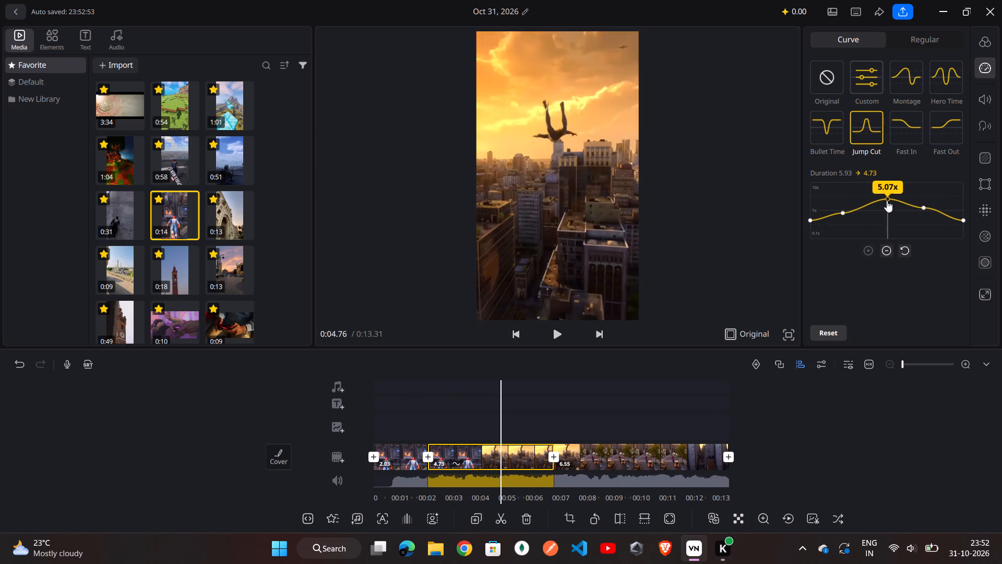
drag(887, 201, 884, 209)
click(842, 214)
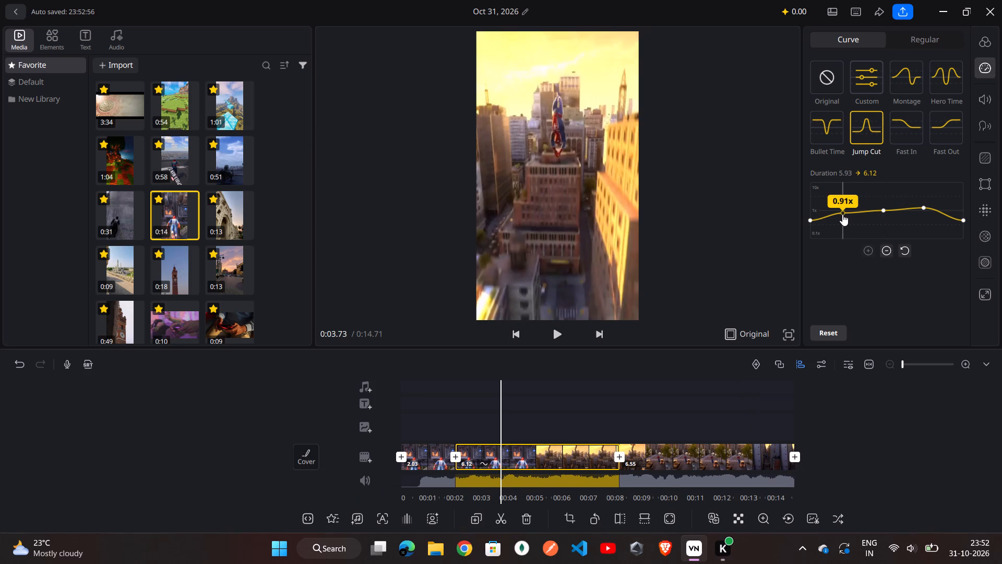
click(883, 207)
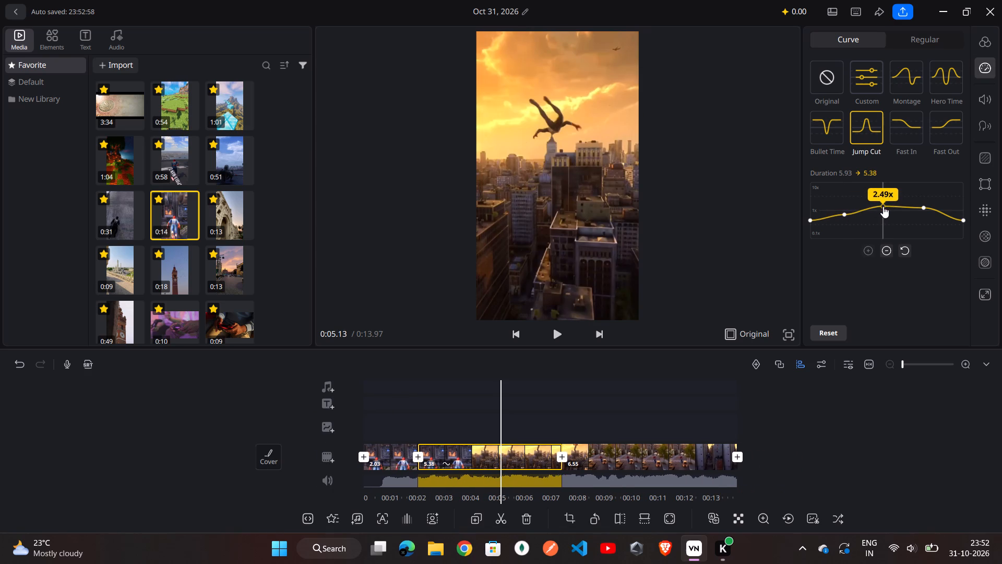
click(925, 204)
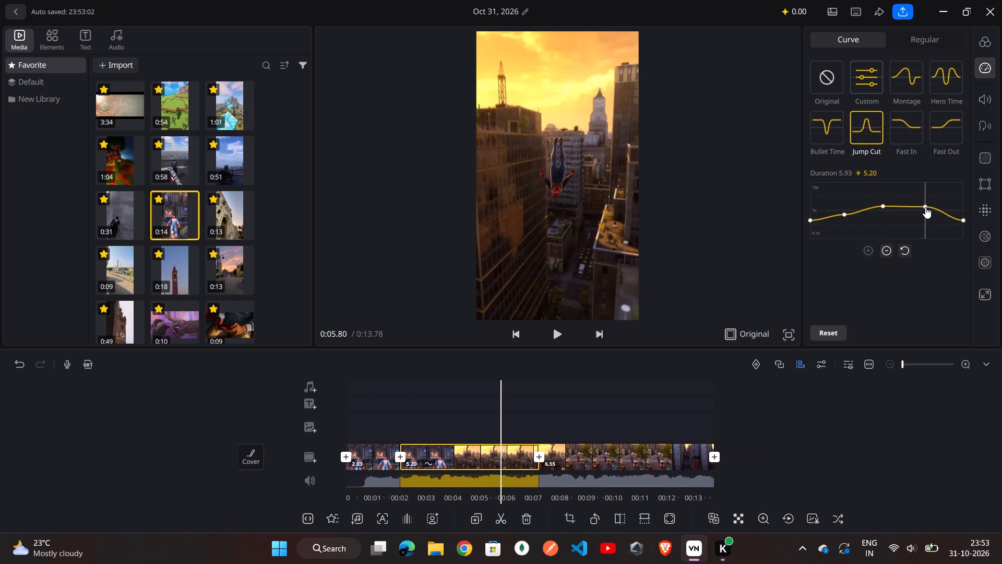
Apply the Jump Cut speed curve to the last clip and widen its hump, peaking at about 4.5x, bringing the clip to 5.20 s.
double_click(638, 457)
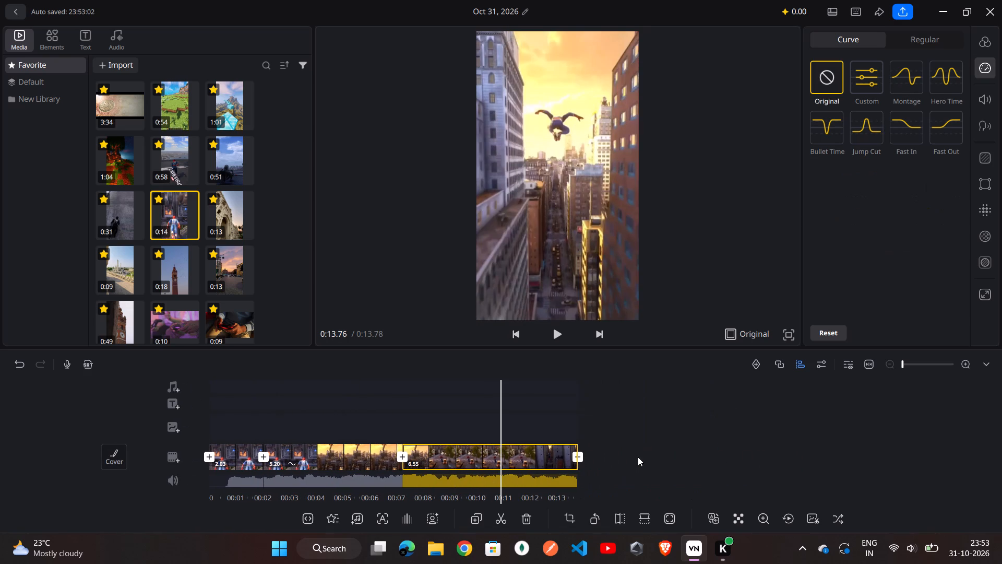
click(877, 131)
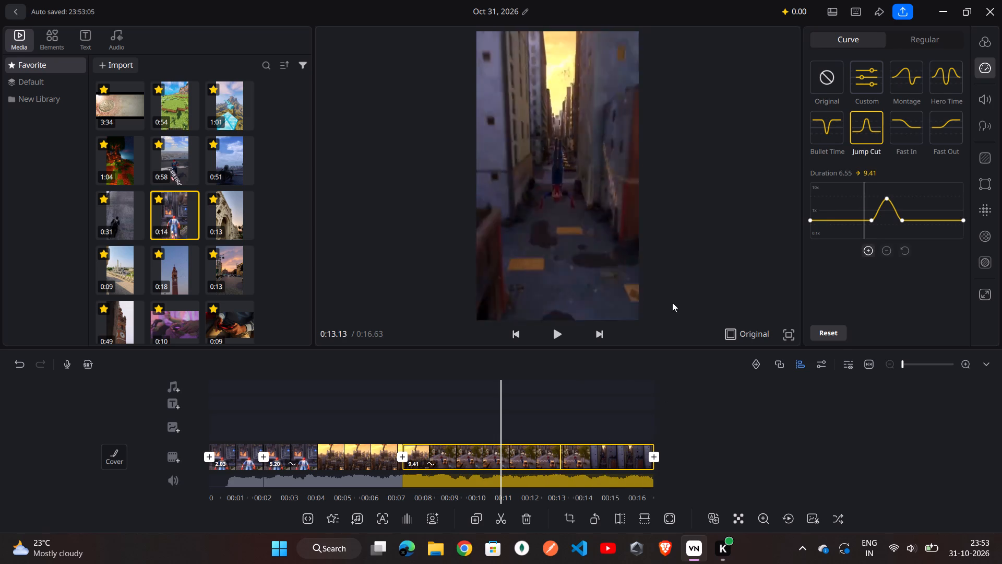
drag(872, 217, 842, 216)
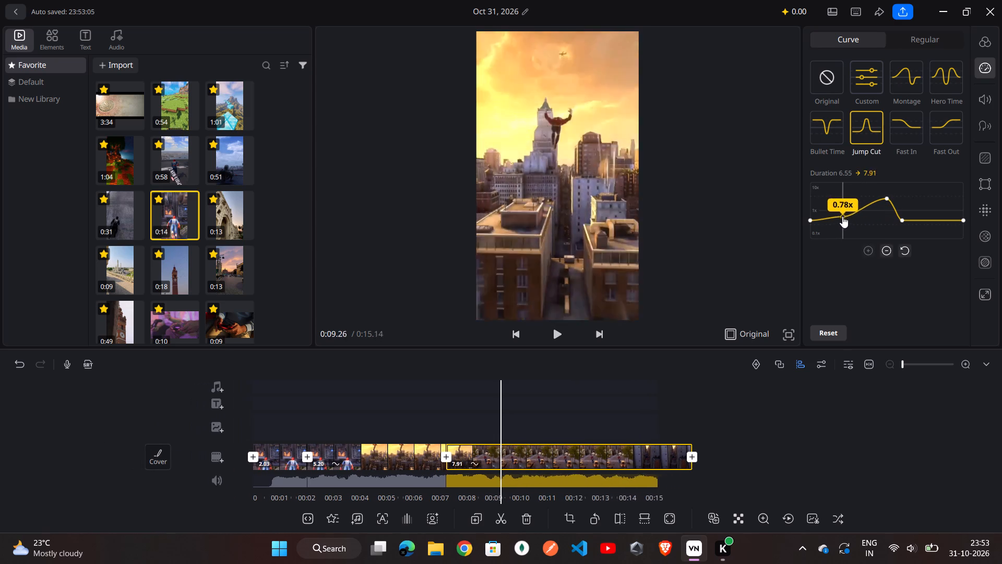
drag(842, 216, 841, 214)
drag(890, 196, 878, 202)
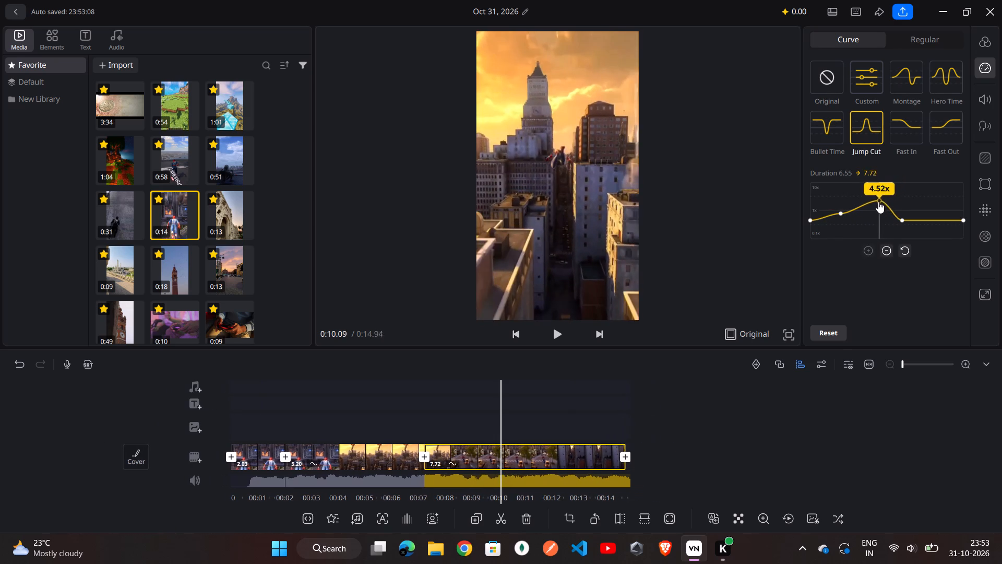
drag(878, 202, 878, 202)
drag(901, 220, 912, 210)
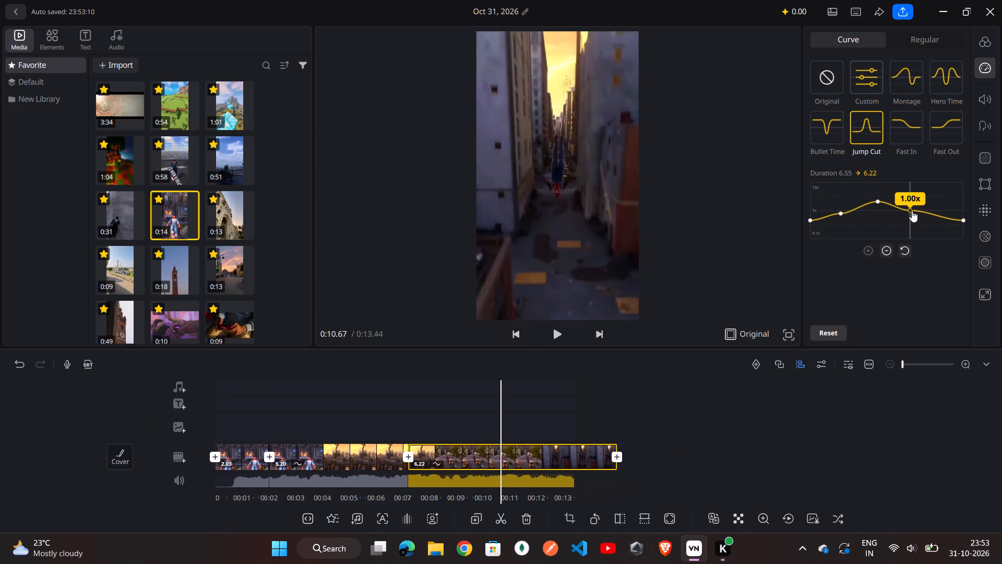
drag(912, 210, 918, 206)
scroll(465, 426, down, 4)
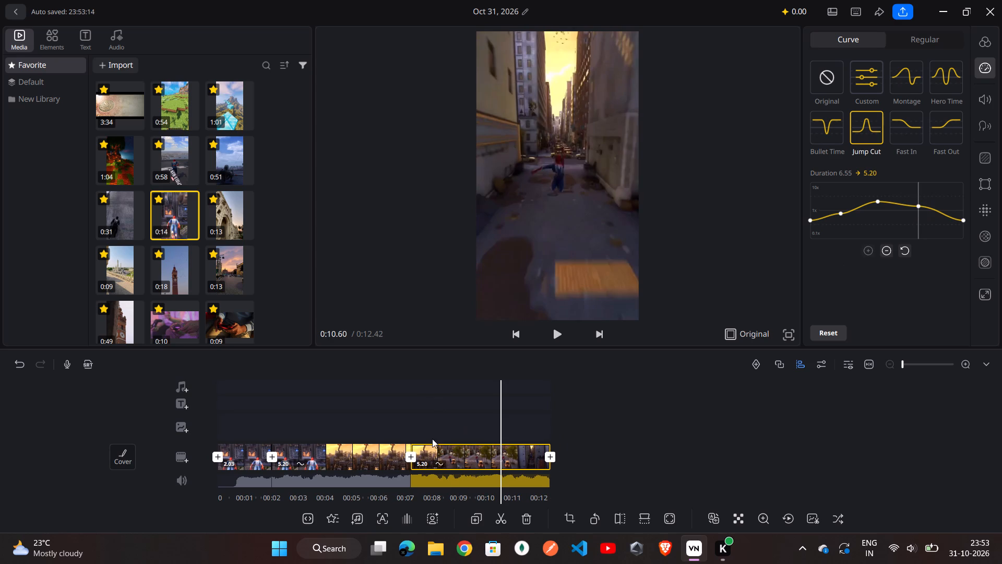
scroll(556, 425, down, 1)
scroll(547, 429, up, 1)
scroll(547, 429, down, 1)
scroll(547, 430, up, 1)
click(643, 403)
Apply the Jump Cut speed curve to the first clip and widen its hump by spreading and raising the points beside the peak.
click(241, 460)
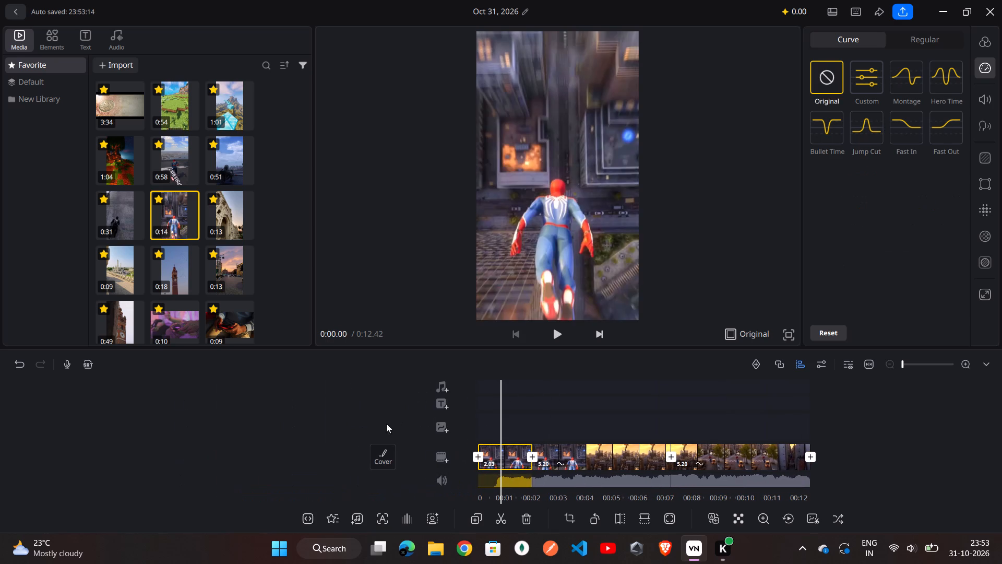
click(876, 131)
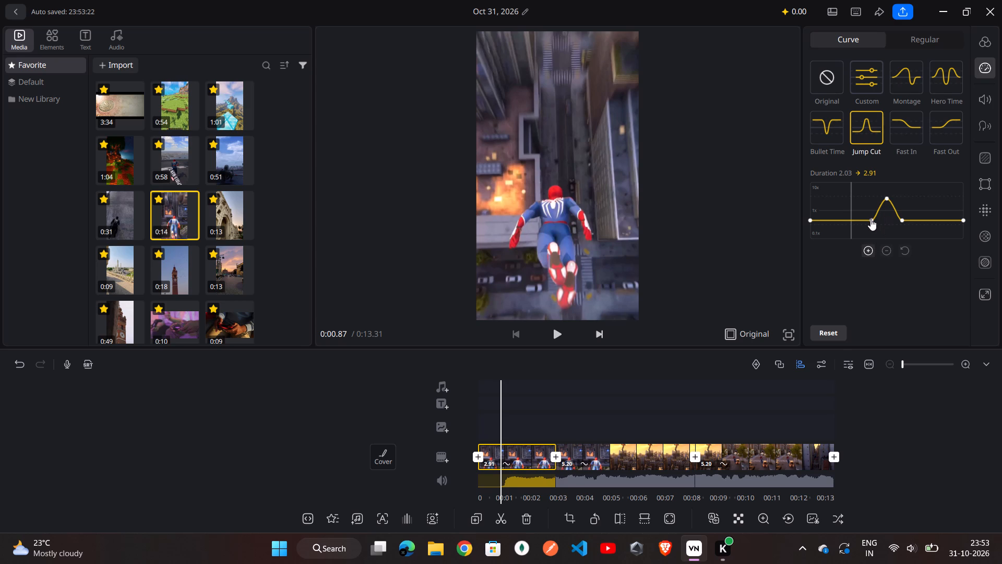
drag(870, 219, 841, 206)
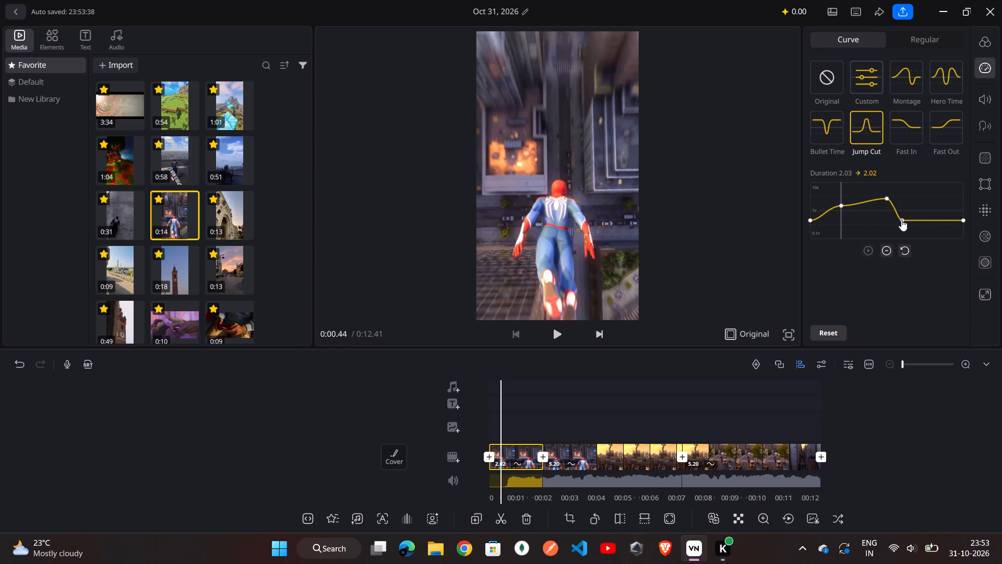
drag(901, 219, 933, 206)
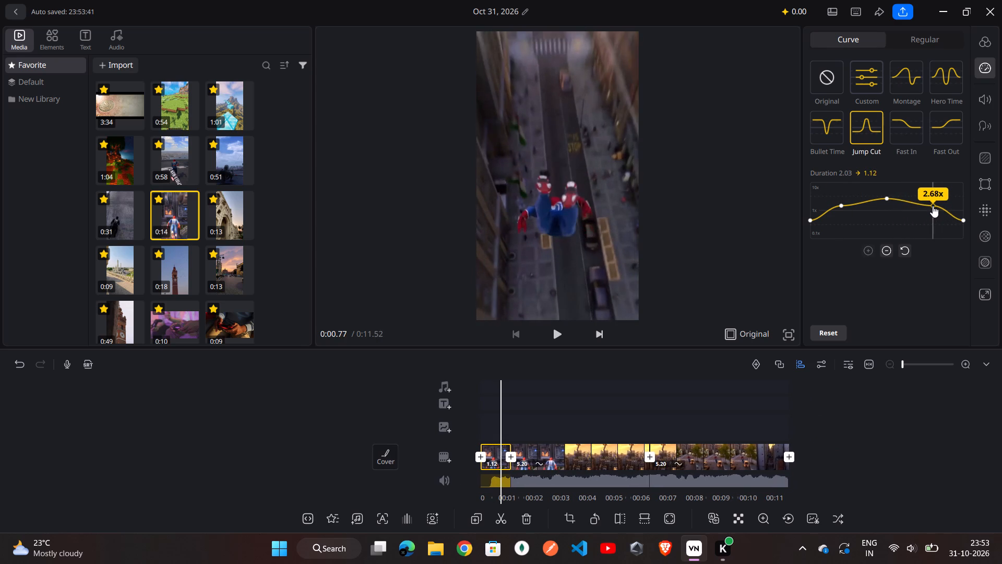
drag(933, 206, 924, 203)
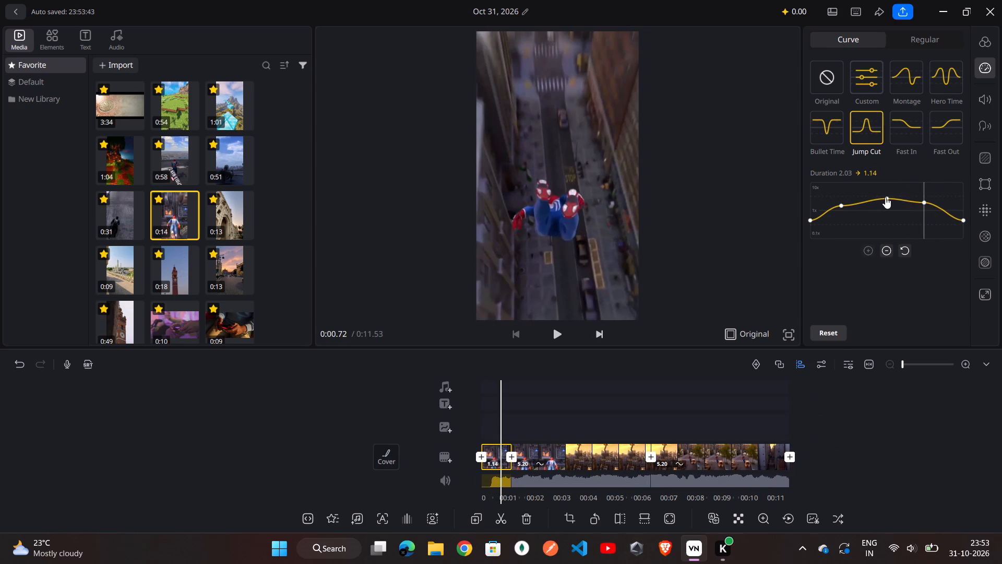
Dip the central point of the first clip's curve just below 1x and settle its fourth point at about 1x.
drag(885, 197, 882, 211)
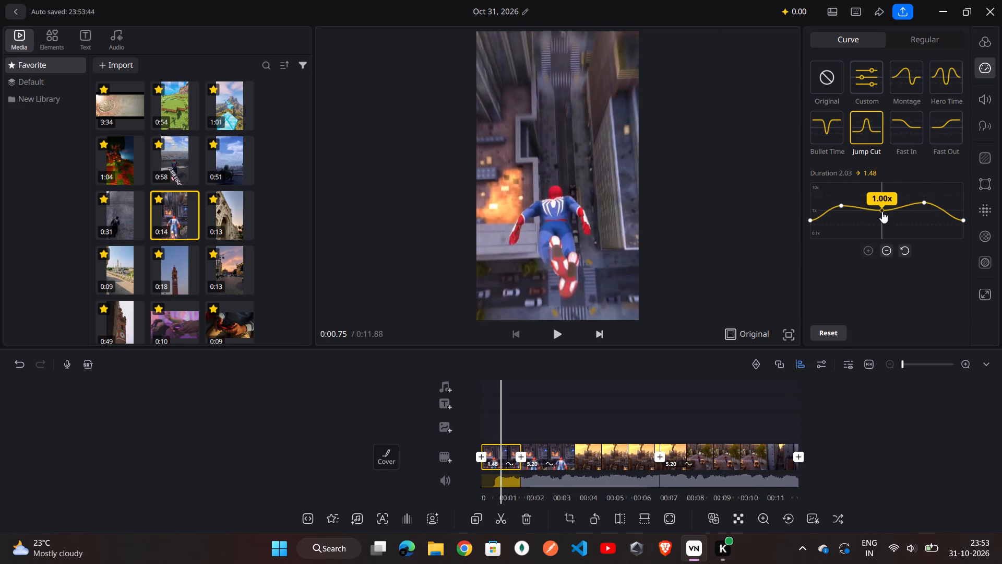
drag(882, 211, 882, 213)
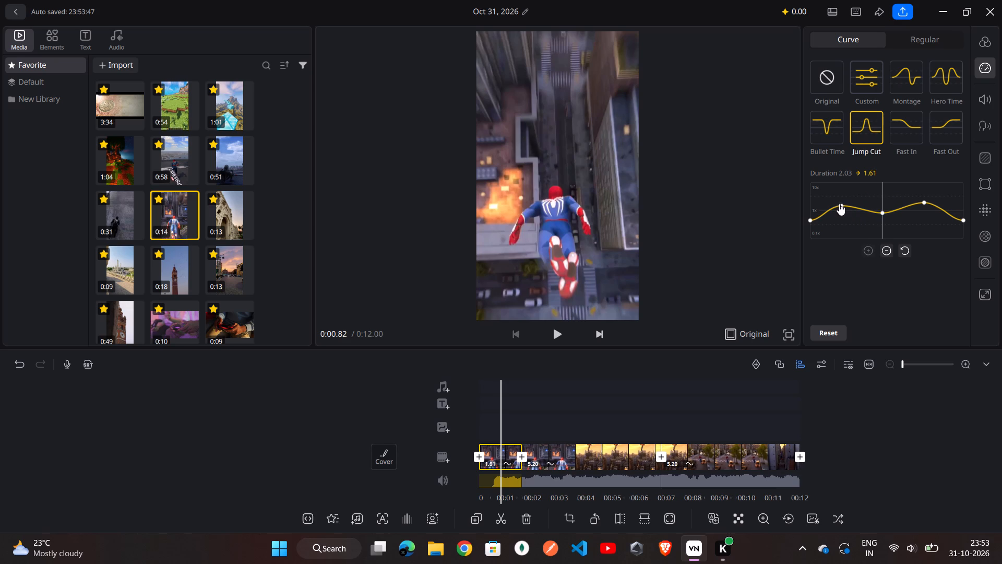
drag(839, 204, 845, 207)
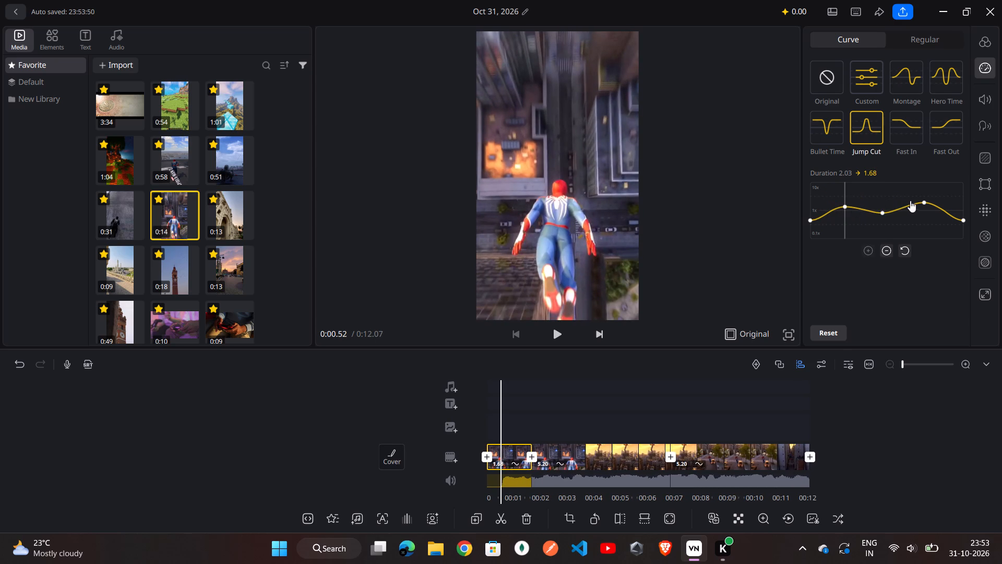
drag(923, 200, 924, 211)
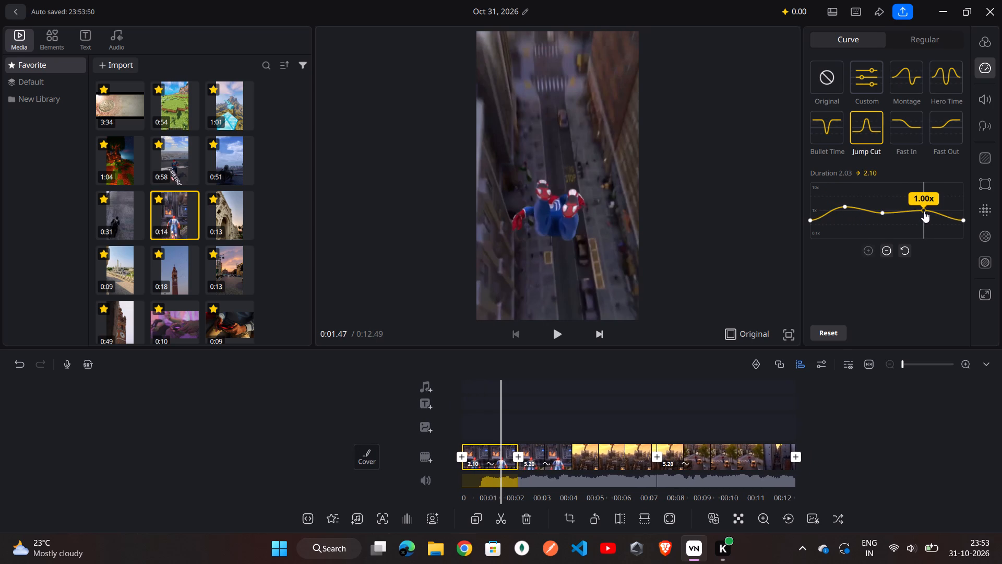
drag(924, 211, 924, 201)
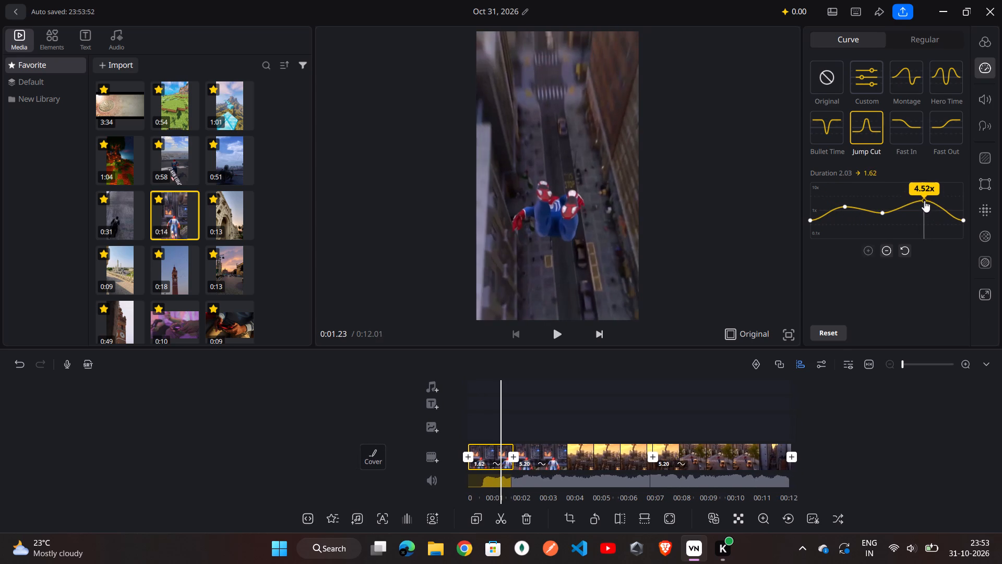
drag(924, 201, 916, 192)
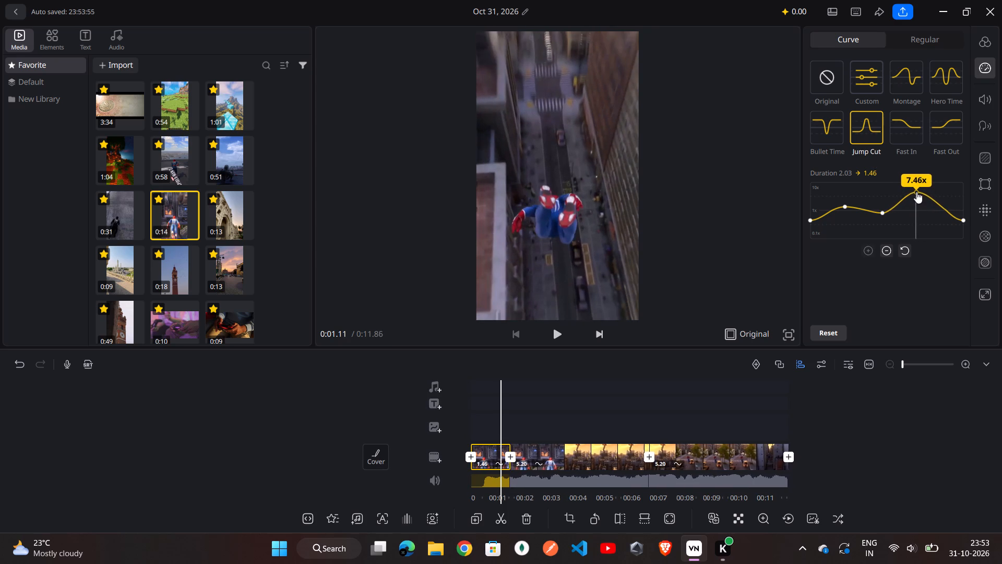
drag(916, 192, 921, 215)
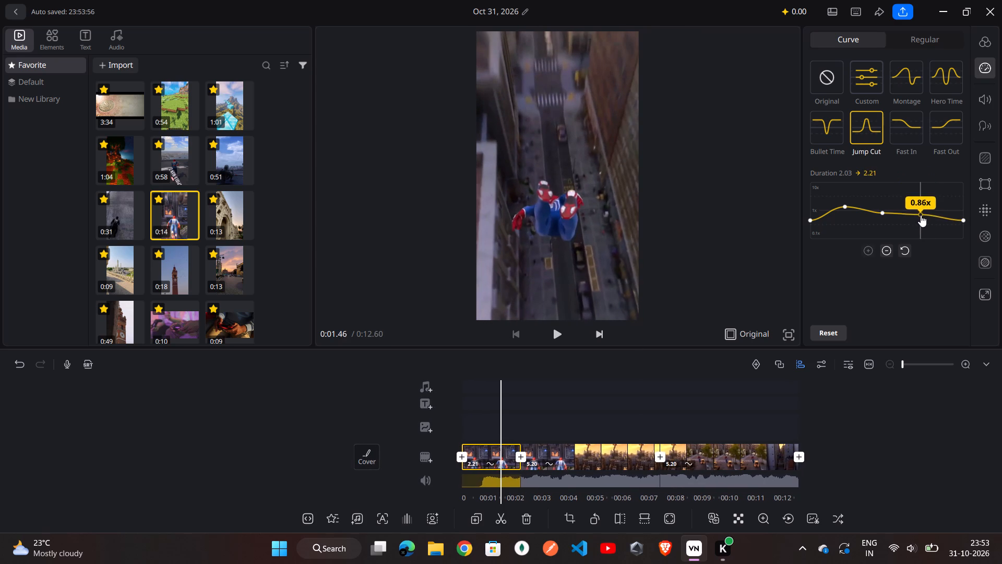
drag(921, 215, 921, 209)
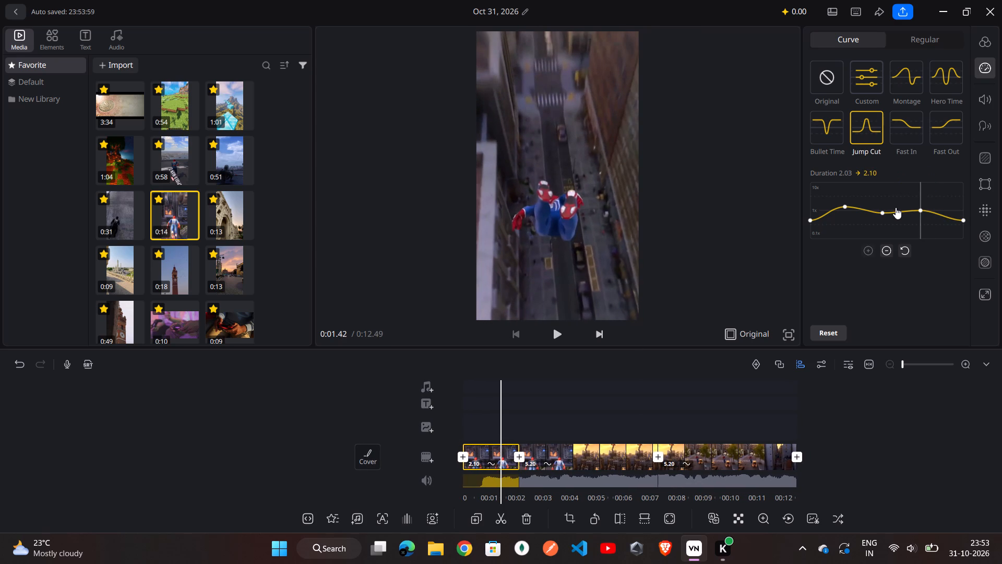
Raise the curve's central point above 4x, with the second point at 2.68x and the start at 0.62x, bringing the first clip to 1.58 s.
drag(886, 210, 889, 202)
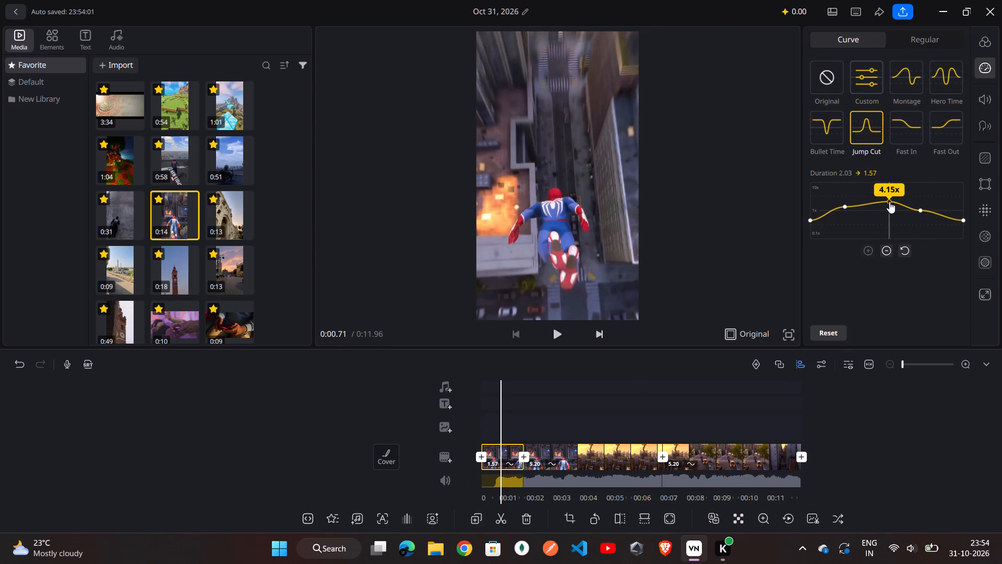
drag(889, 202, 886, 201)
click(849, 205)
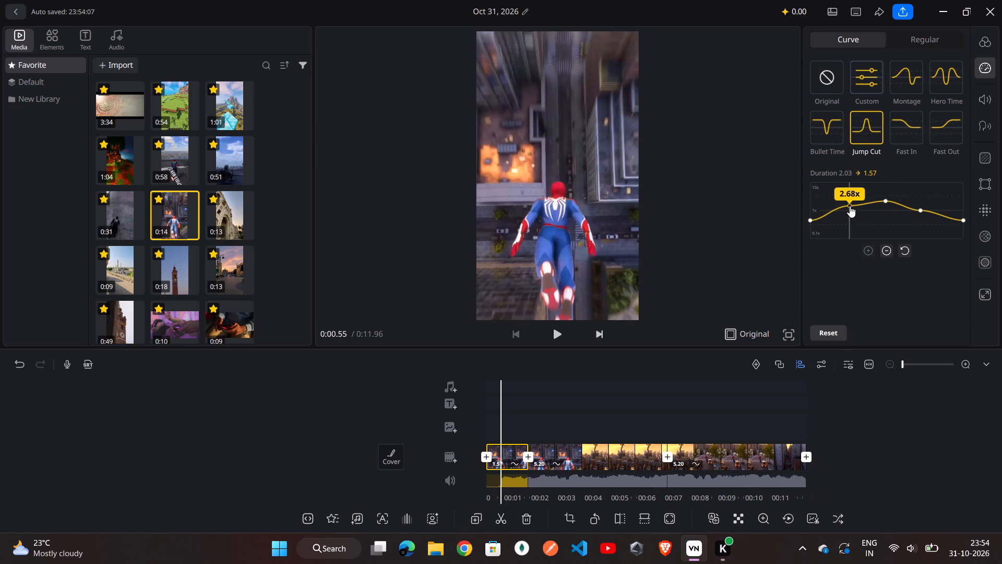
click(813, 219)
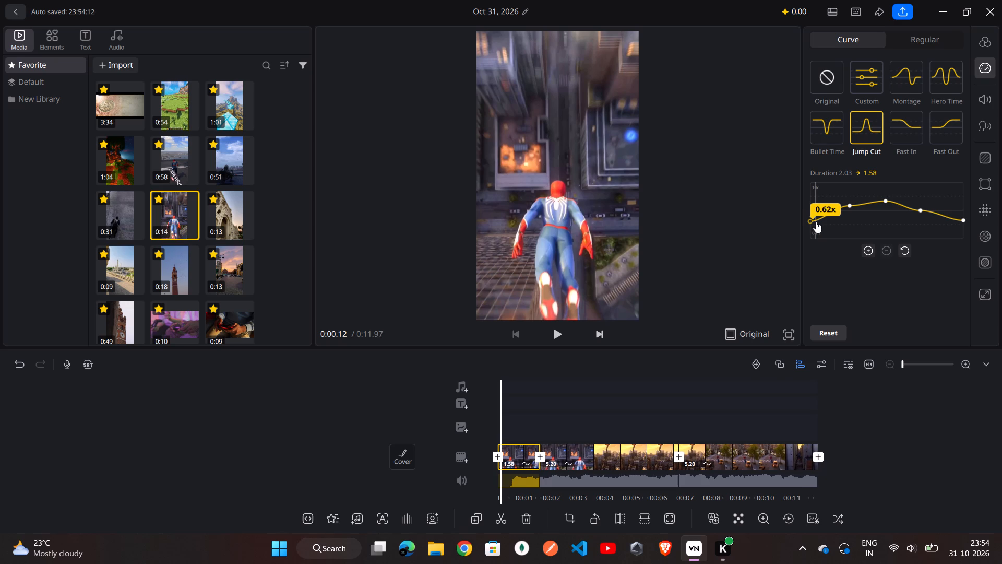
Scrub through the first clip along its speed curve and check the curves of the middle and last clips.
scroll(842, 215, down, 1)
drag(816, 204, 861, 202)
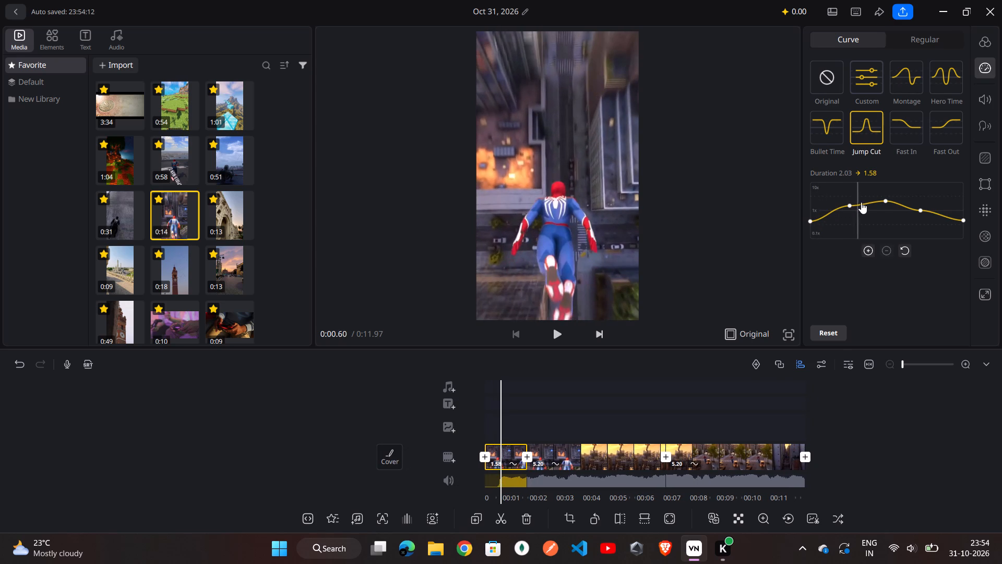
drag(861, 202, 885, 207)
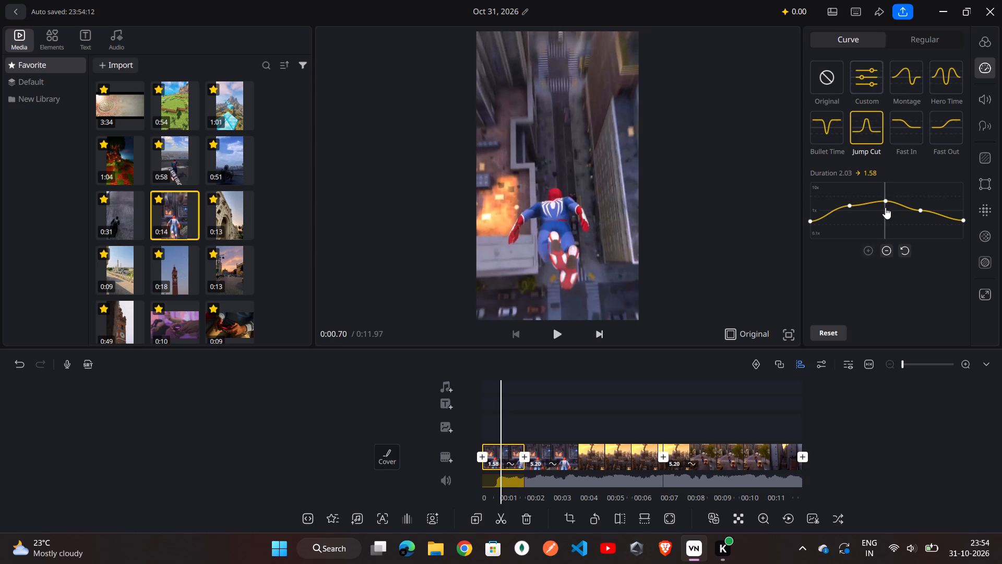
drag(885, 207, 904, 211)
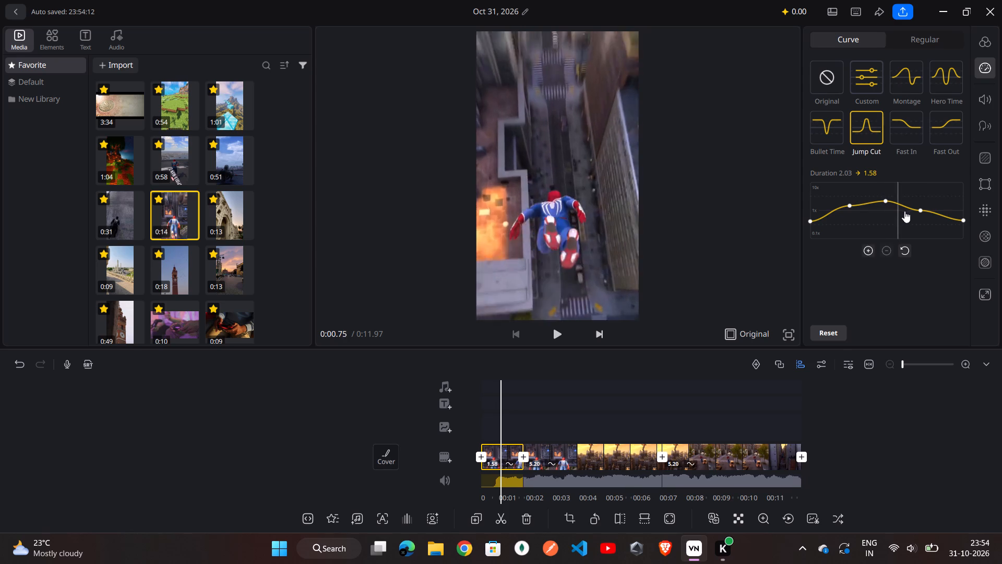
drag(904, 211, 953, 217)
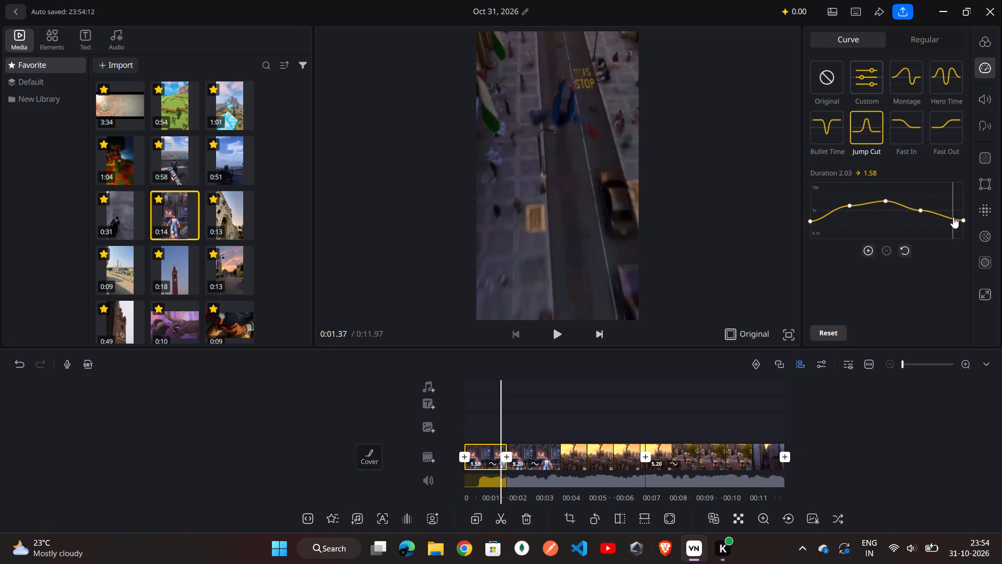
drag(953, 217, 841, 211)
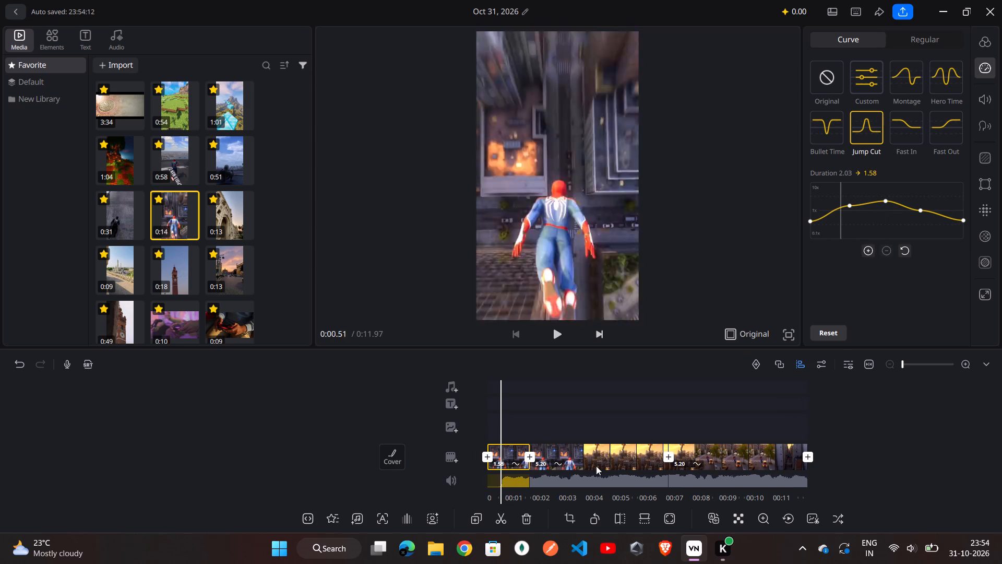
double_click(554, 459)
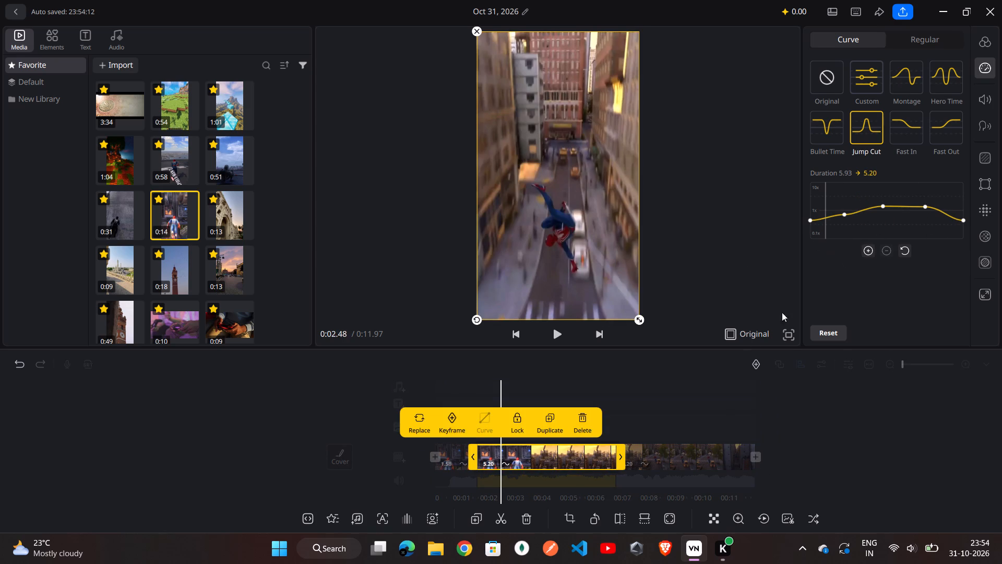
click(707, 463)
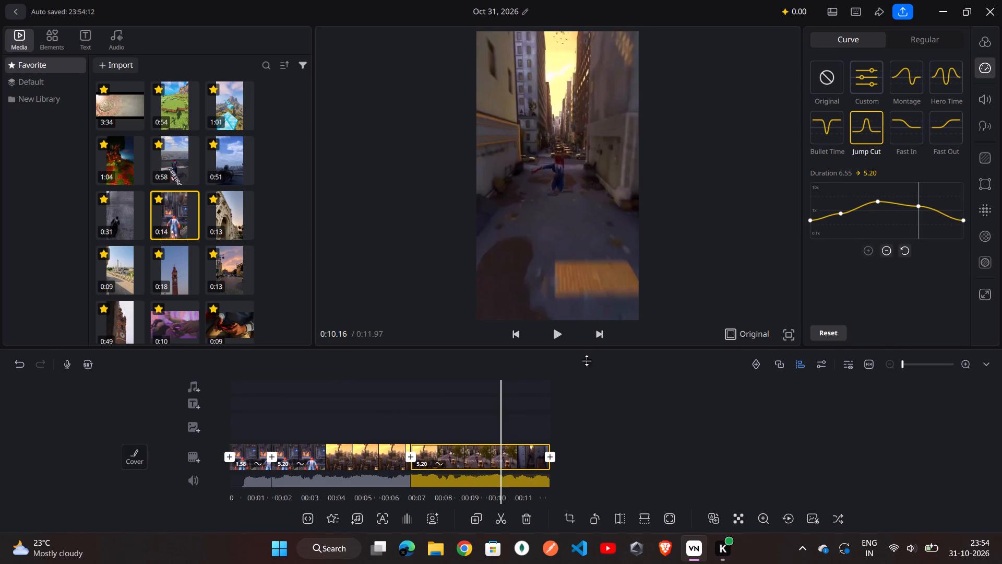
click(285, 381)
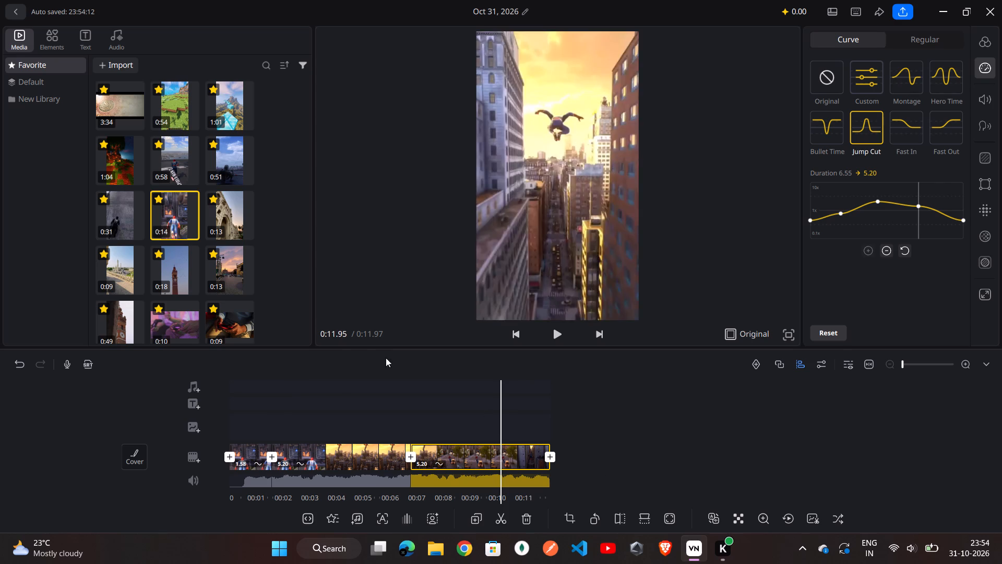
Add the 0:31 black-suit Spider-Man video from the media library to the end of the main video track.
drag(121, 213, 525, 395)
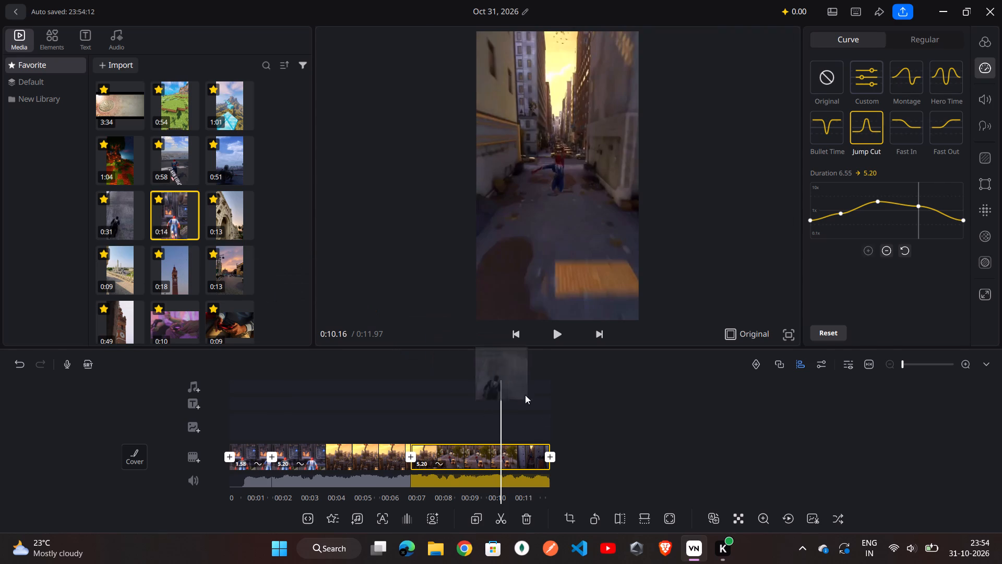
drag(525, 395, 600, 463)
click(684, 356)
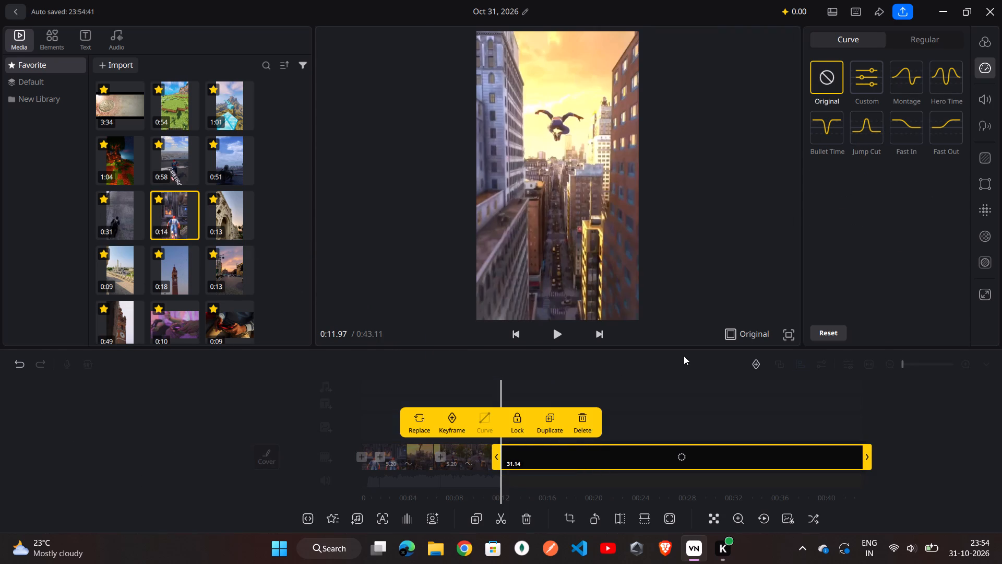
Split the newly added black-suit video at about 0:15.99, where the character leaps off between the walls.
scroll(586, 406, down, 1)
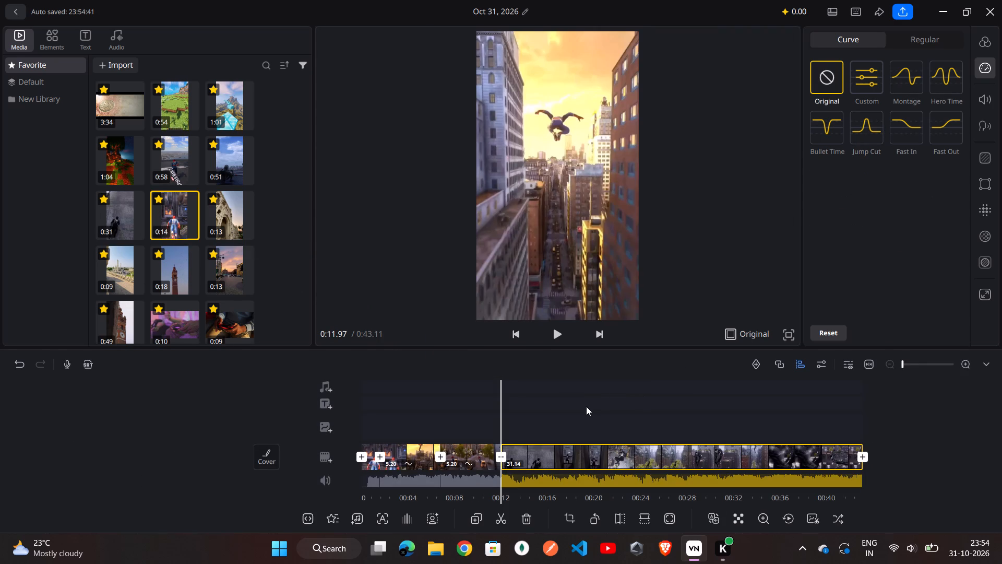
scroll(586, 406, down, 2)
drag(570, 426, 550, 426)
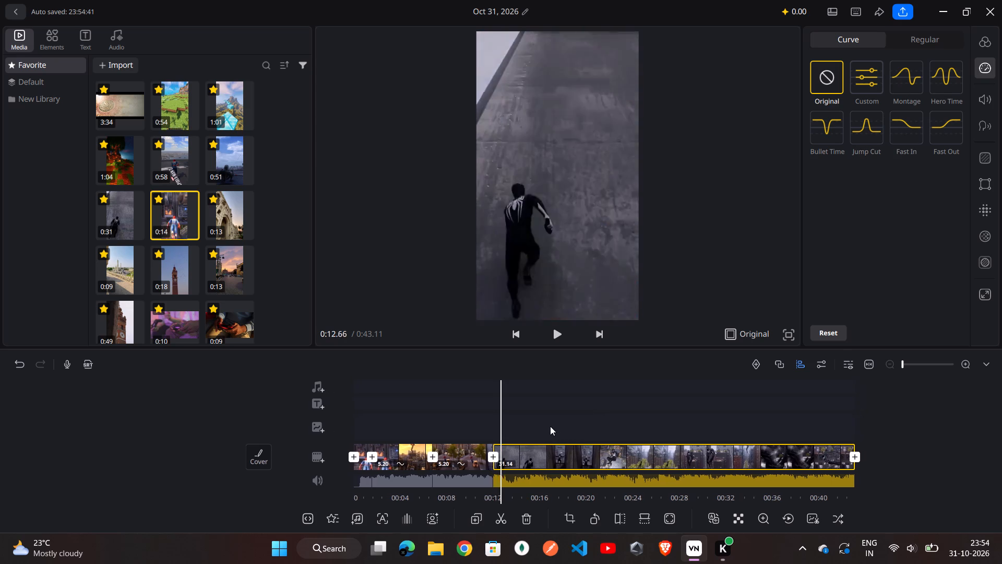
drag(550, 426, 509, 427)
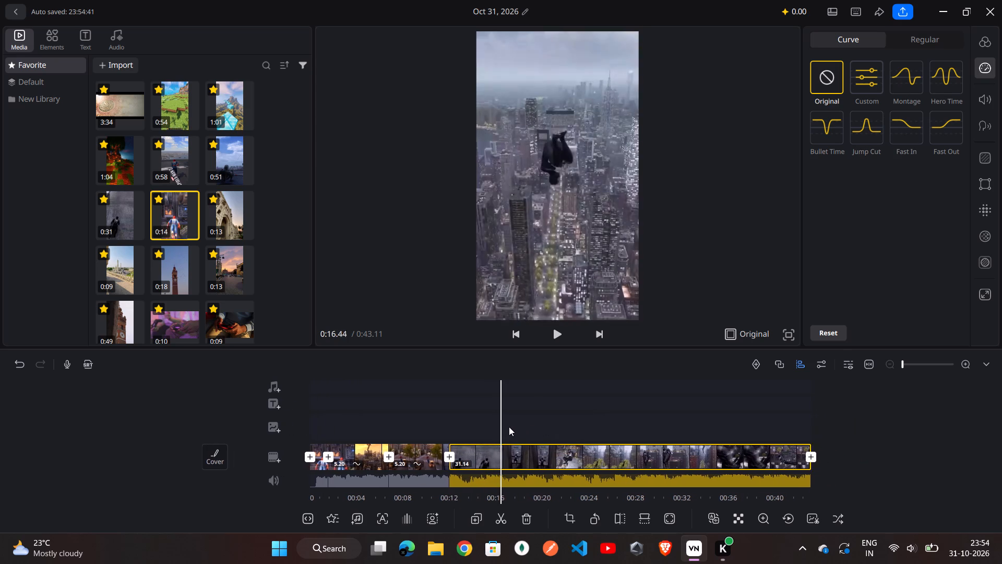
drag(509, 427, 515, 428)
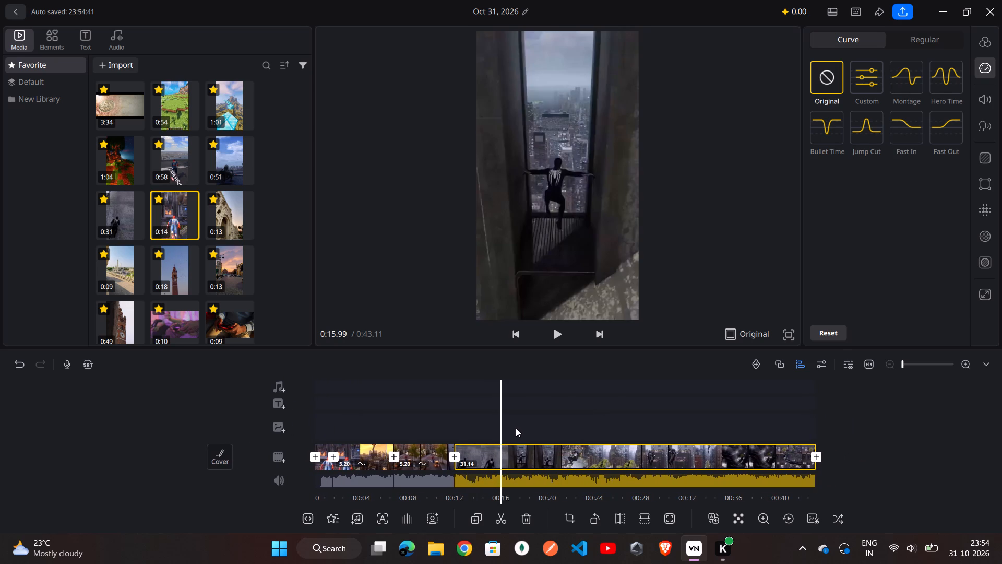
click(504, 519)
Apply the Zoom 1 transition at the new cut in the black-suit video, with a duration of 0.8.
double_click(501, 455)
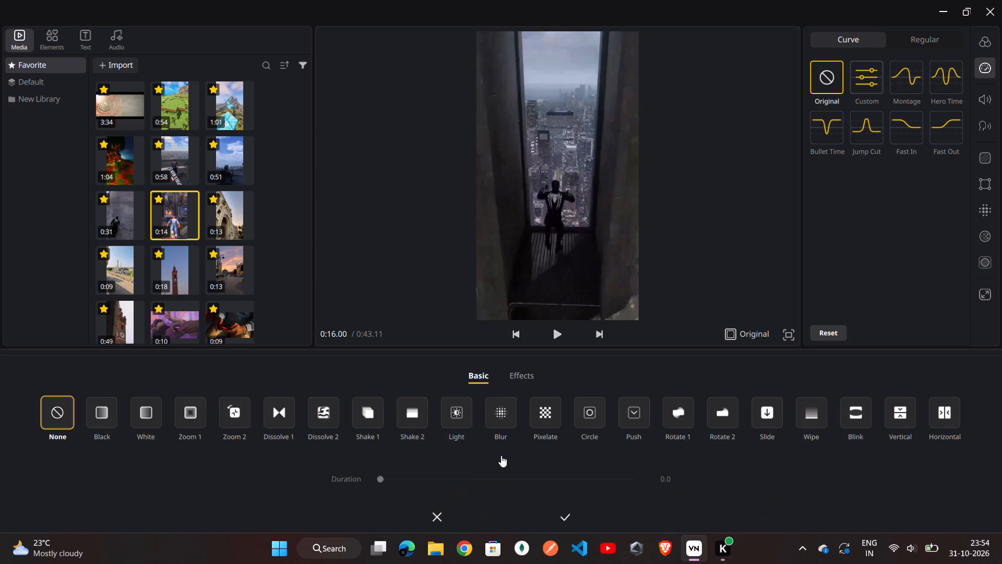
click(190, 410)
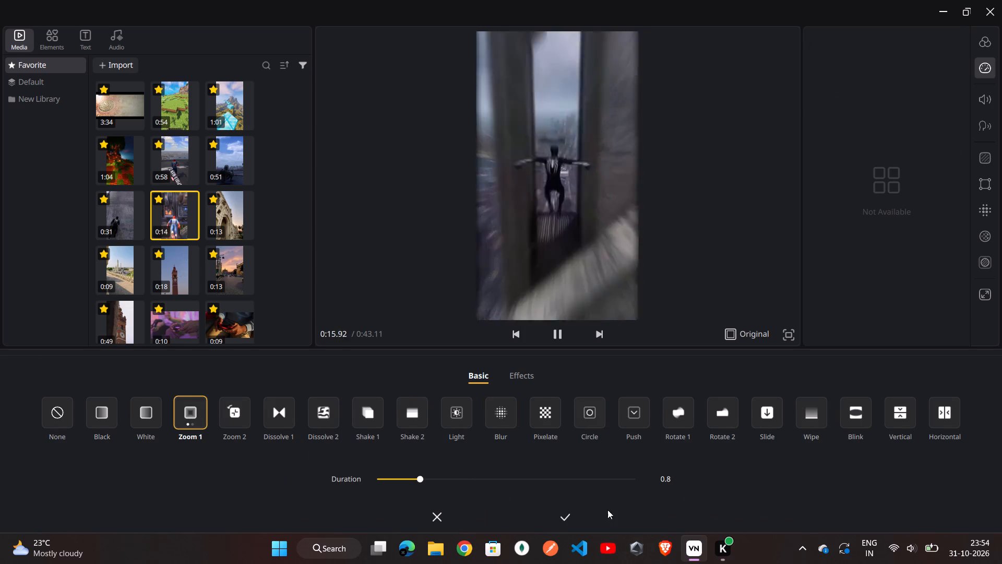
click(557, 516)
Review the footage around the Zoom 1 transition in the black-suit video.
scroll(530, 424, down, 1)
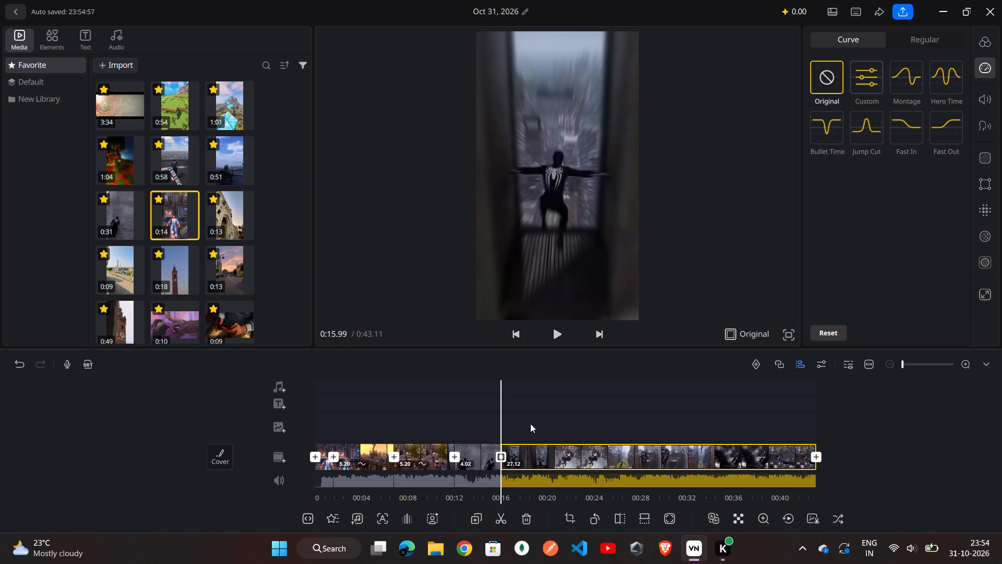
scroll(530, 424, down, 1)
click(520, 426)
scroll(520, 426, down, 1)
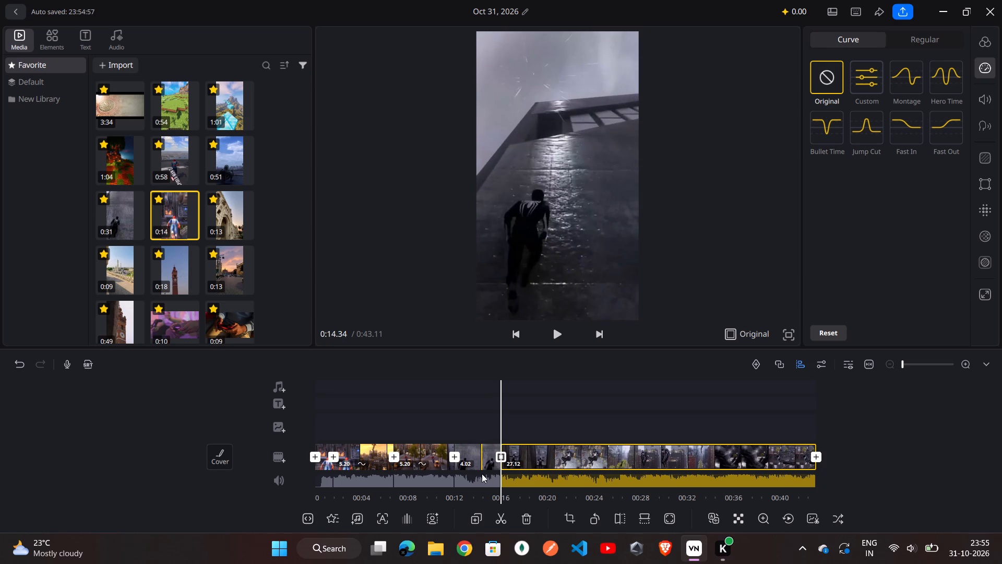
scroll(487, 499, down, 2)
drag(492, 406, 495, 409)
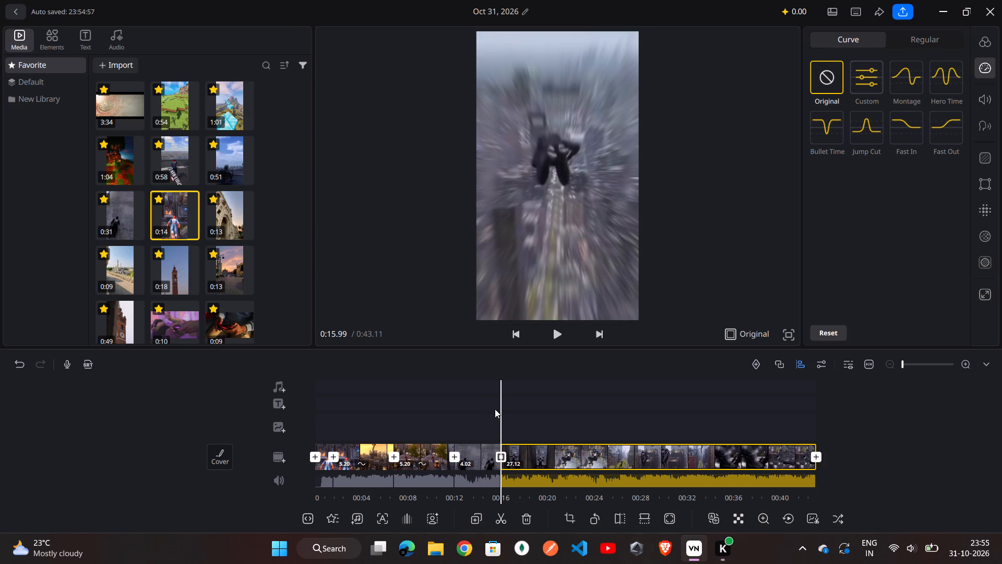
Apply the Zoom 1 transition at the cut between the sunset city clip and the first black-suit segment, with a duration of 1.0.
drag(495, 409, 506, 410)
drag(496, 414, 536, 414)
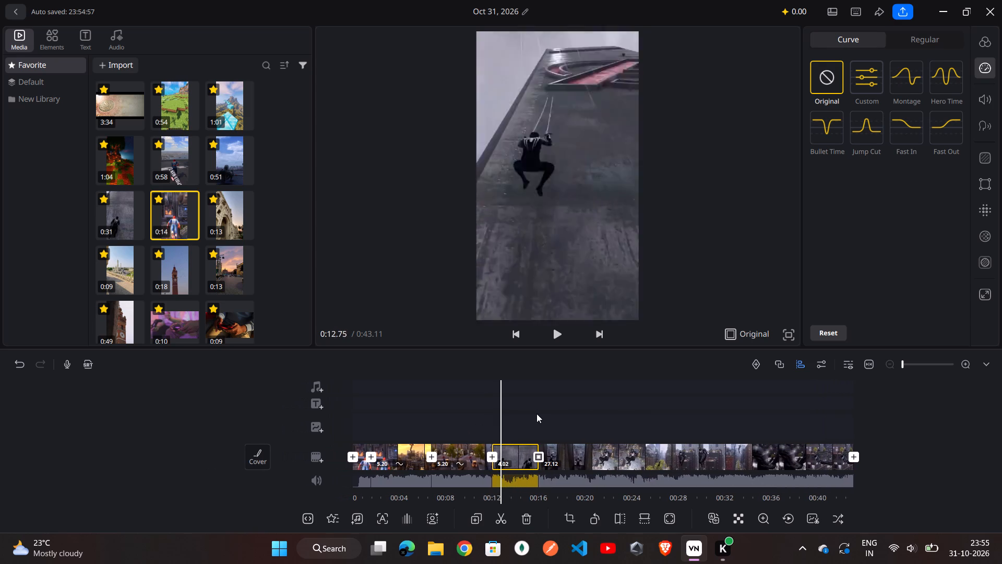
drag(536, 414, 548, 414)
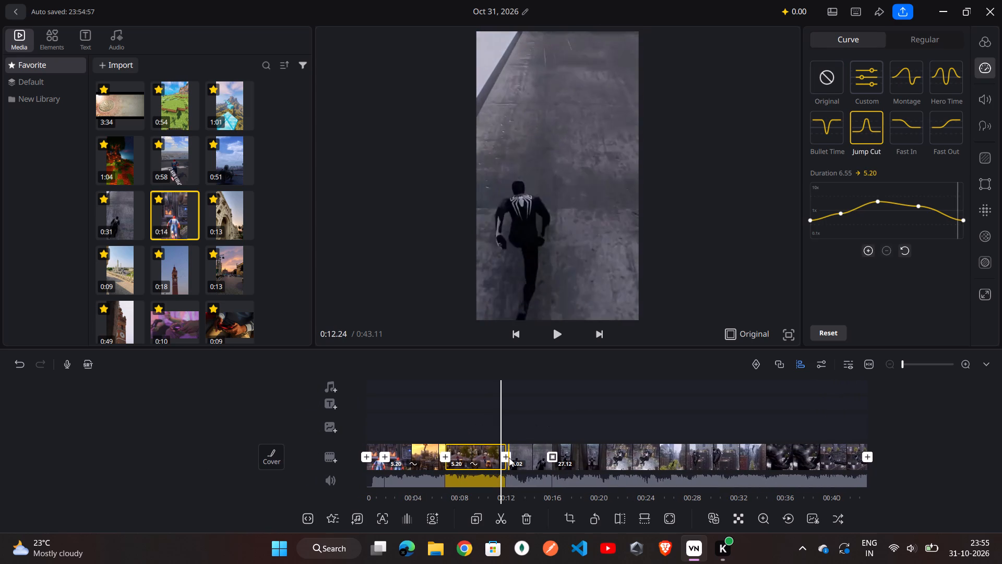
click(506, 458)
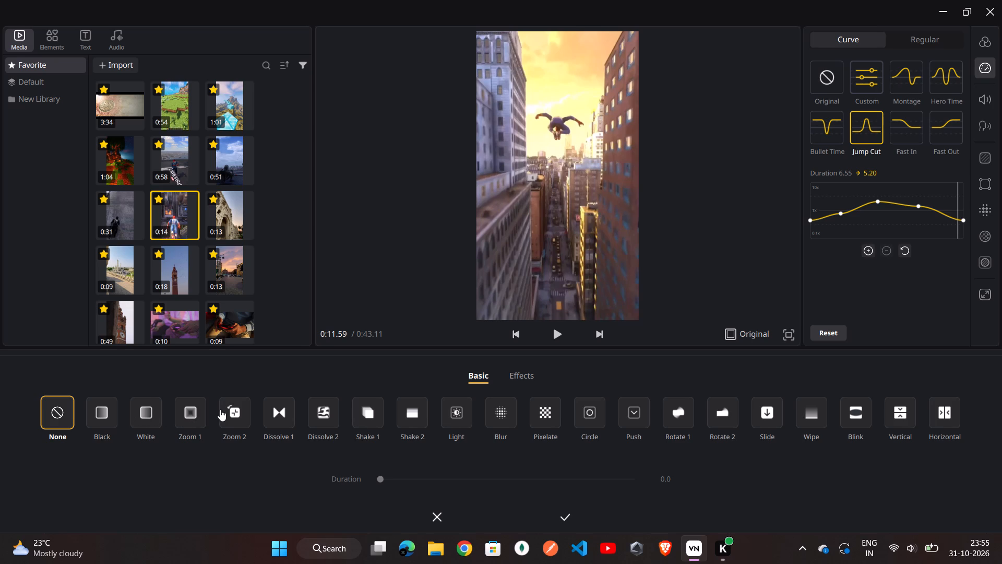
click(192, 412)
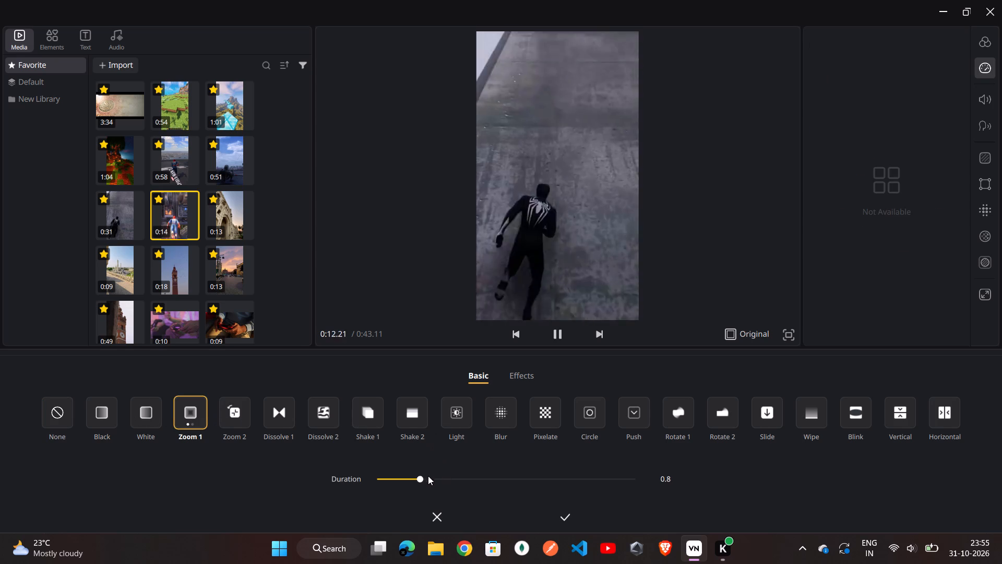
click(427, 478)
click(434, 477)
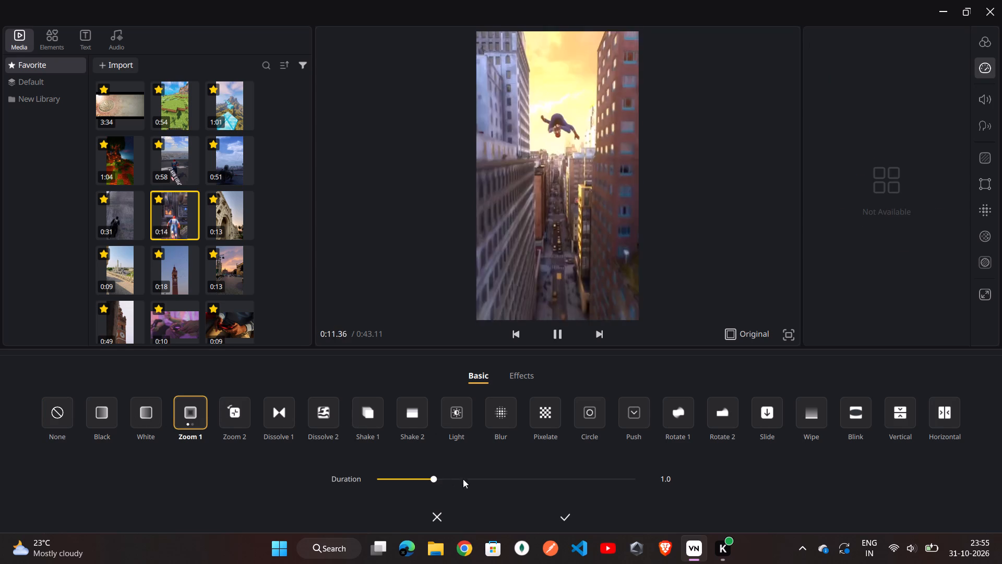
click(571, 511)
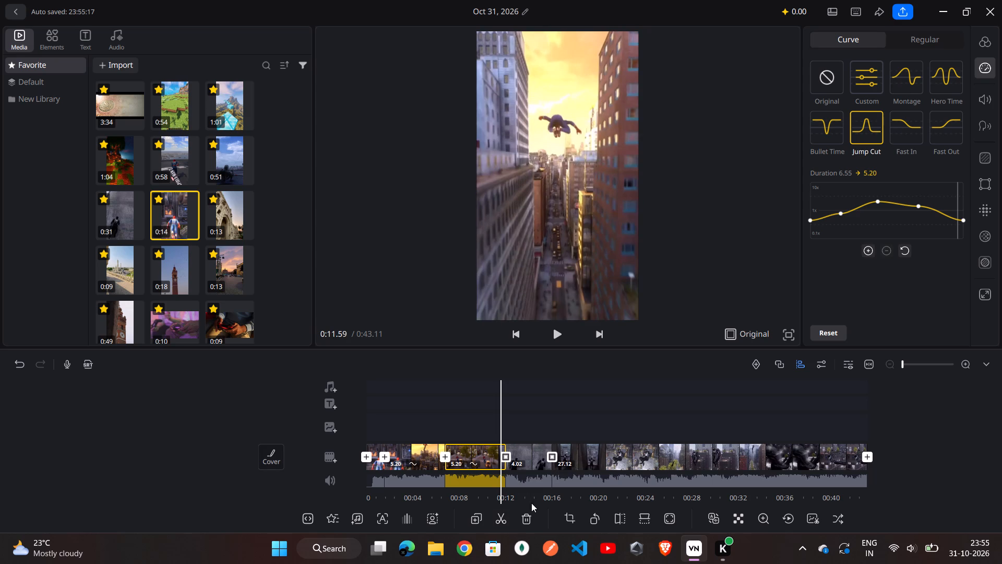
Split the last black-suit segment at about 0:23.67, where the character is in front of a street tree.
scroll(531, 503, down, 2)
scroll(470, 424, down, 2)
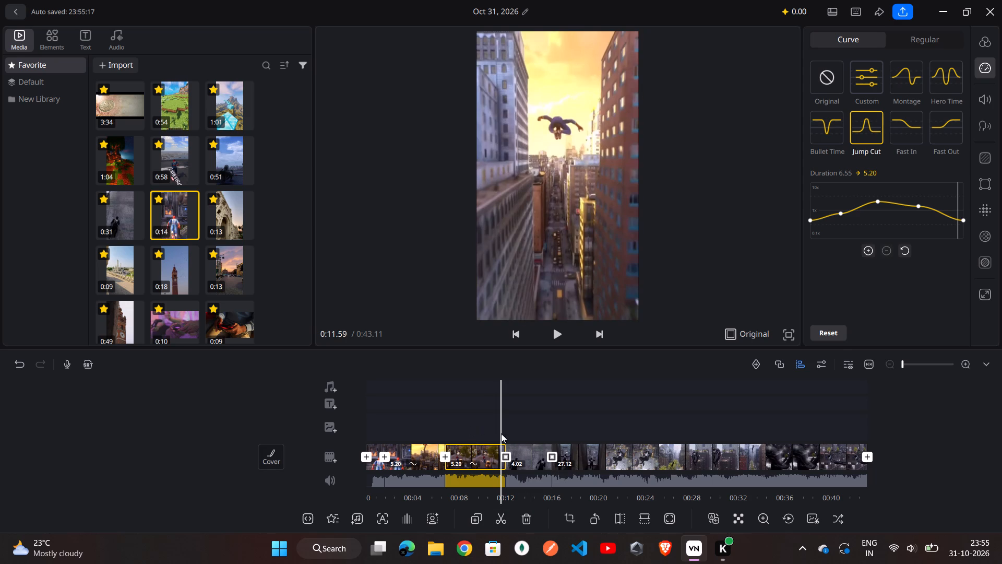
drag(542, 422, 472, 428)
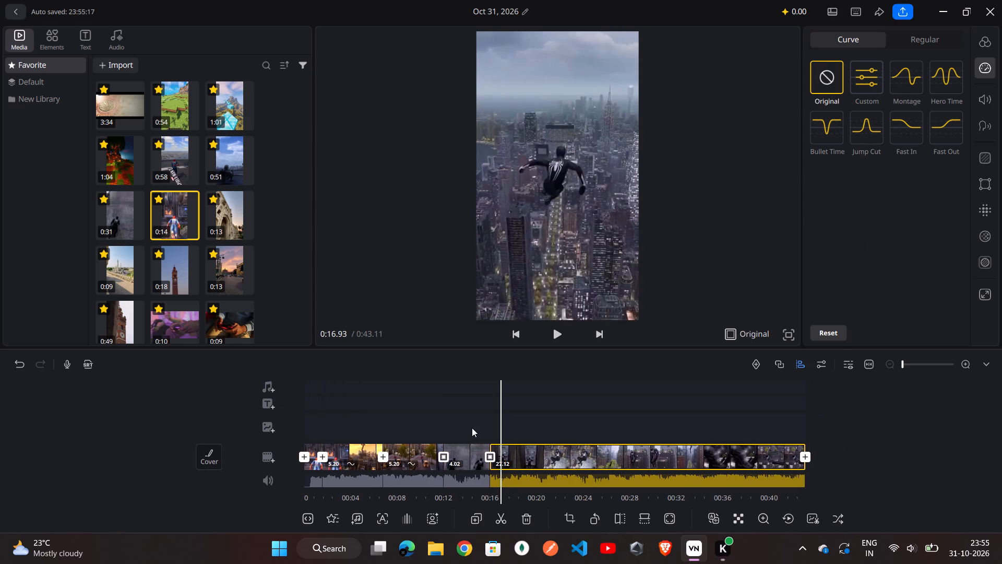
drag(472, 428, 418, 426)
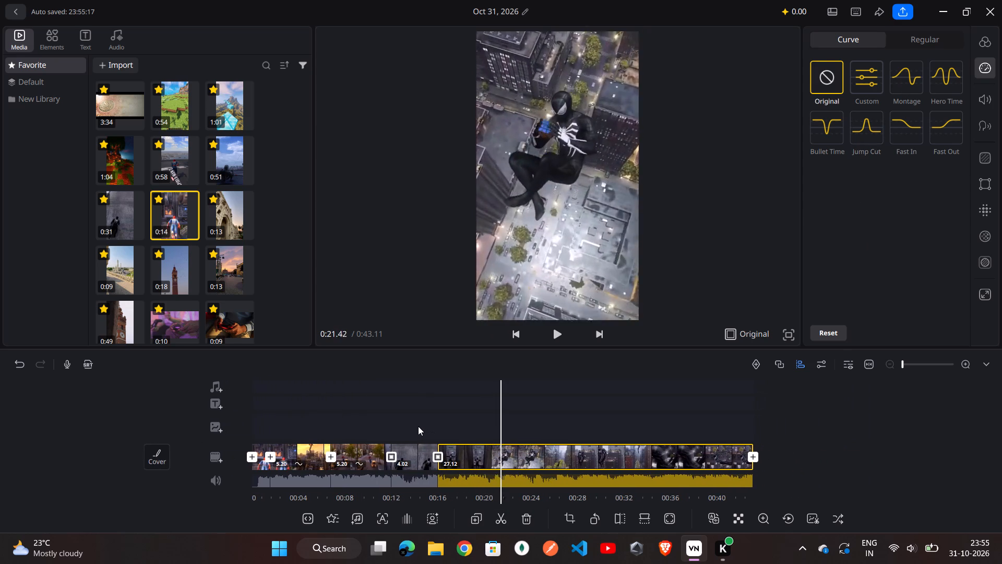
drag(418, 426, 393, 424)
click(505, 513)
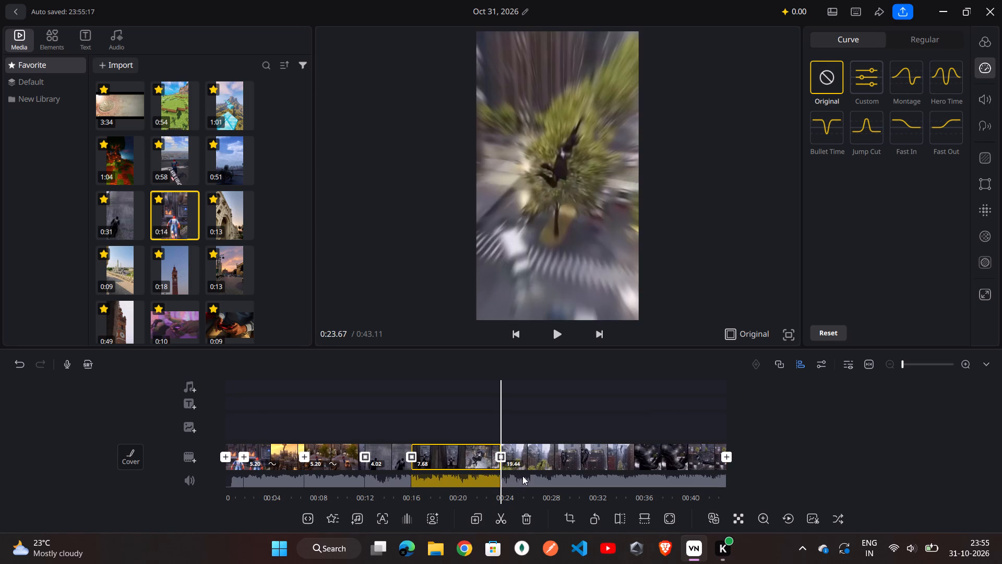
Apply the Shake 2 transition at the new cut at about 0:23.67, with a duration of 0.8.
click(501, 455)
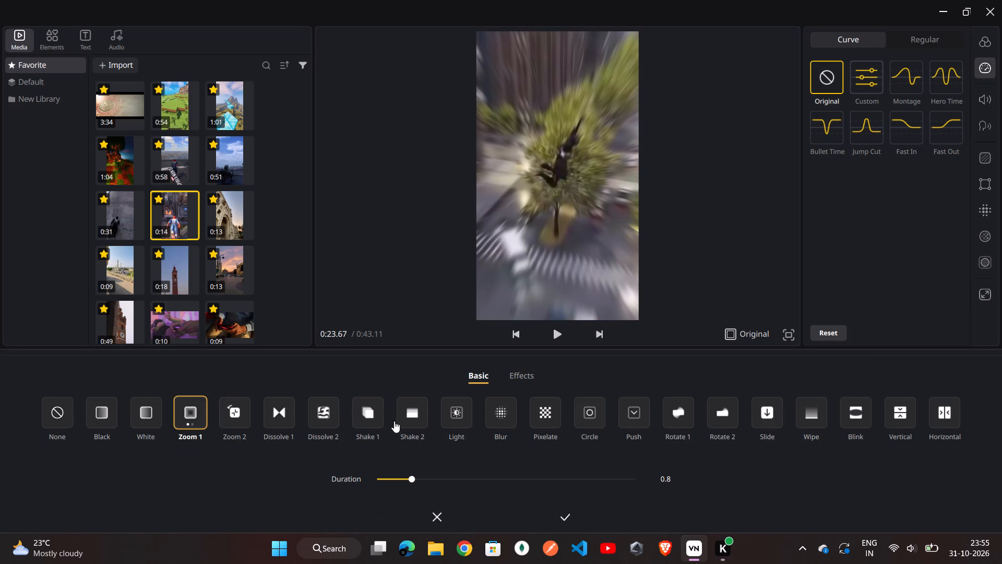
click(418, 420)
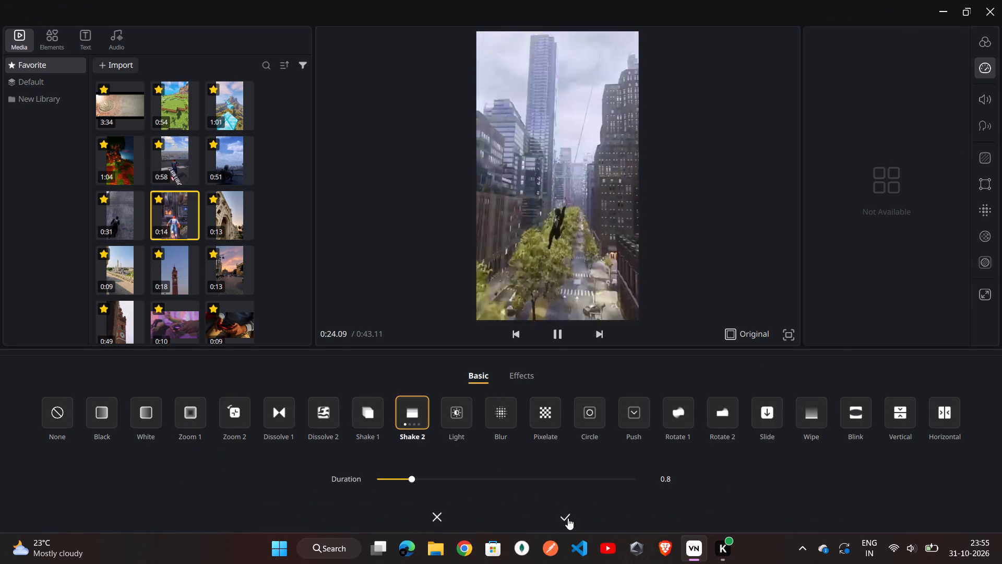
click(568, 516)
Advance the playhead through the last black-suit segment to about 0:25.43.
drag(563, 422, 533, 423)
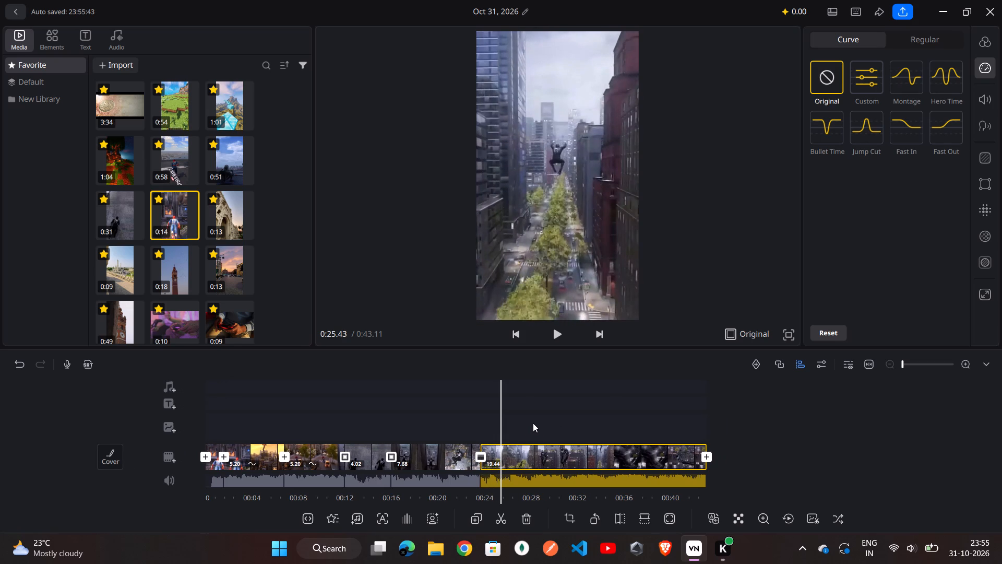
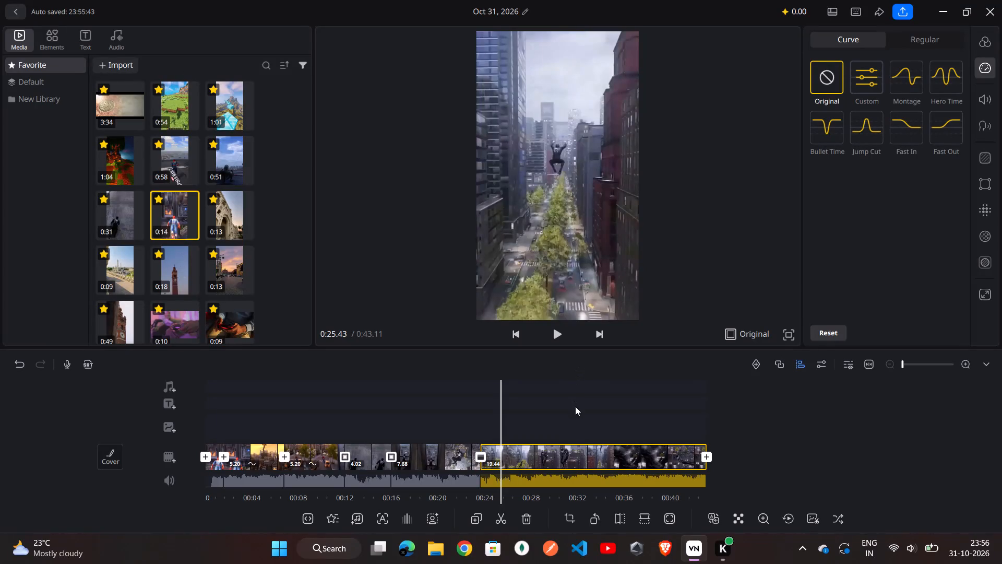
Apply the Jump Cut speed curve to the last black-suit segment, the one after the Shake 2 transition at about 0:23.67.
scroll(575, 406, down, 1)
scroll(575, 406, up, 1)
scroll(575, 406, down, 4)
drag(531, 450, 502, 439)
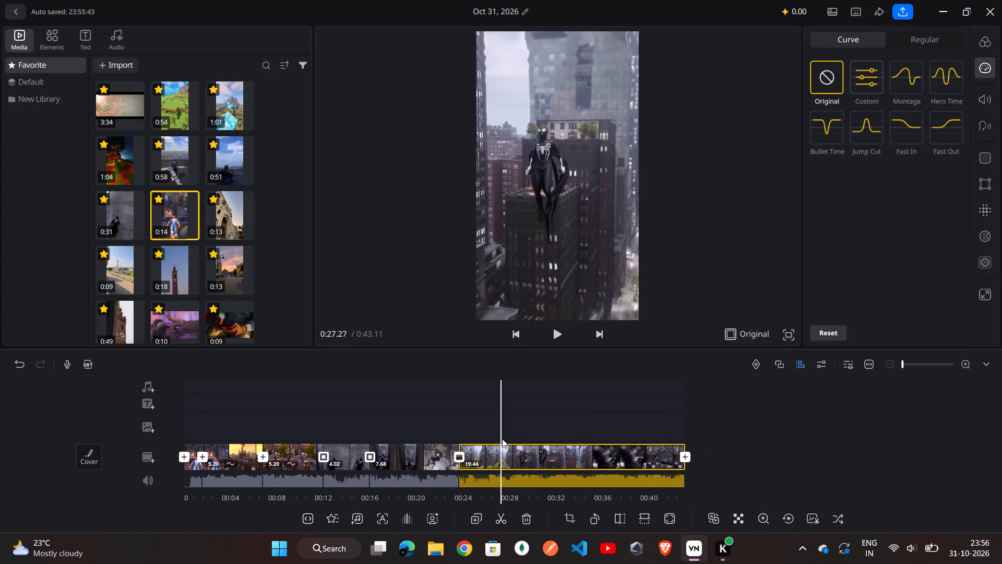
drag(502, 439, 504, 439)
scroll(547, 412, up, 1)
scroll(547, 412, down, 3)
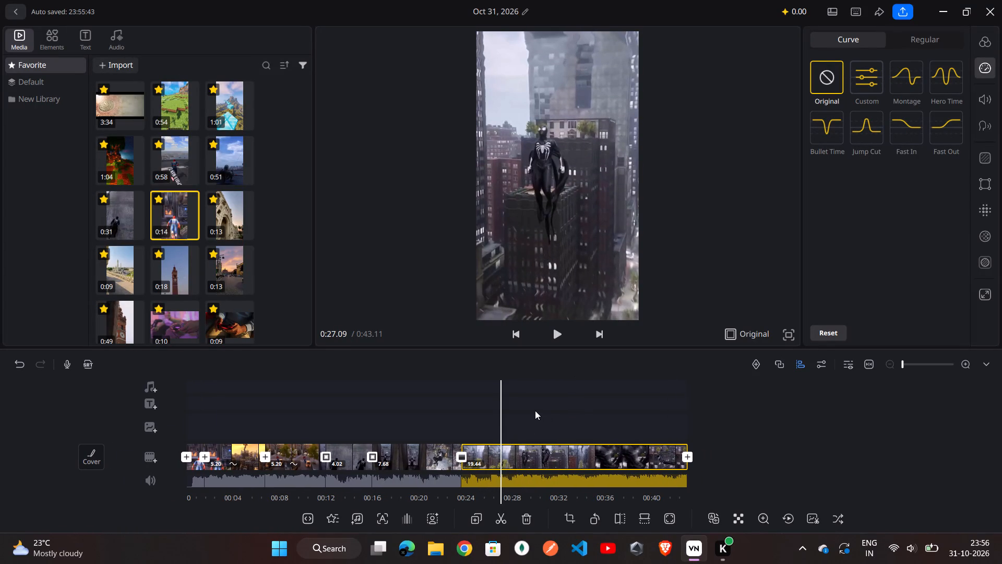
click(514, 454)
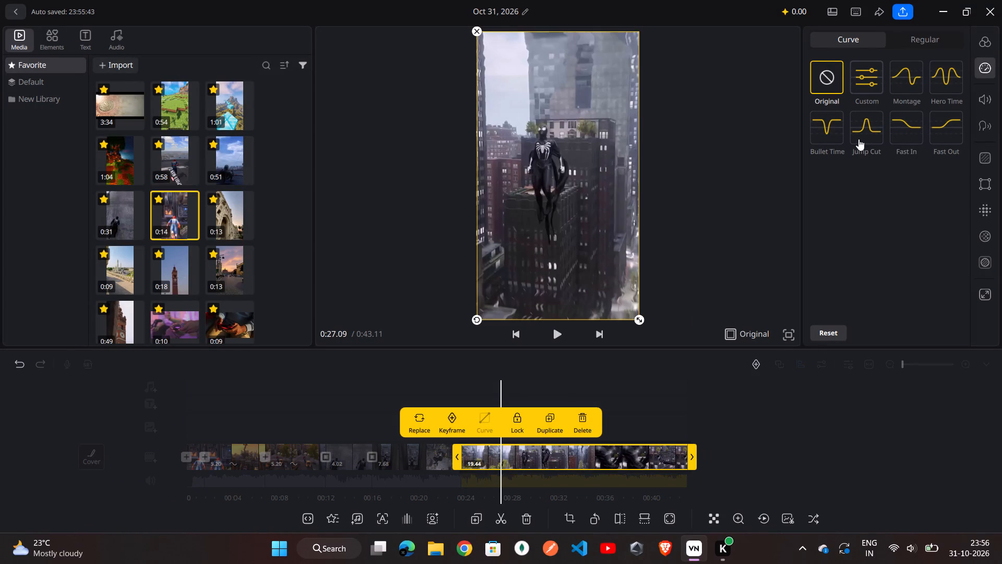
click(858, 138)
Reshape the Jump Cut curve: move its second point earlier, lower the peak, and raise the fourth point slightly later, for a duration of about 21.95.
drag(875, 218, 875, 217)
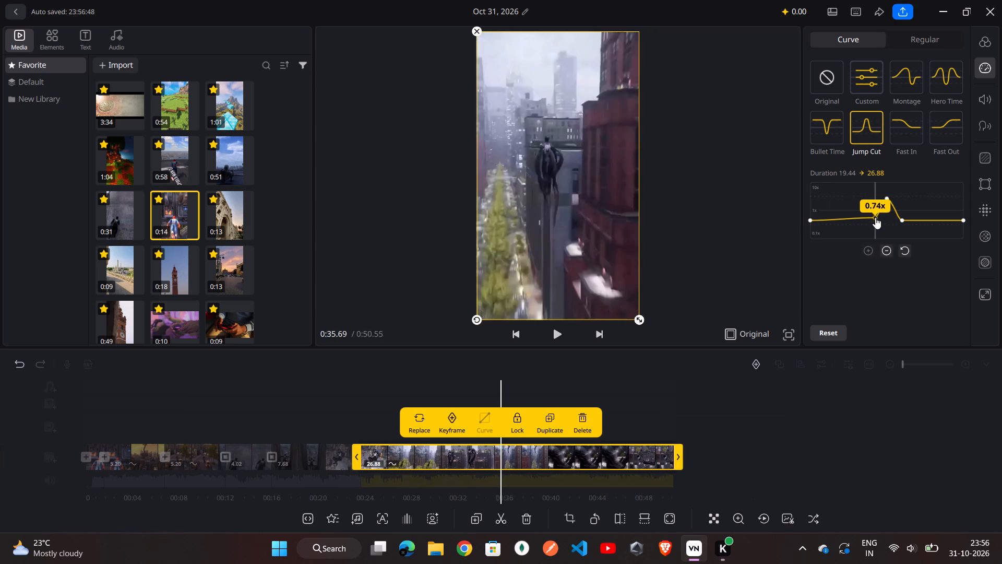
drag(875, 217, 849, 216)
drag(885, 198, 885, 206)
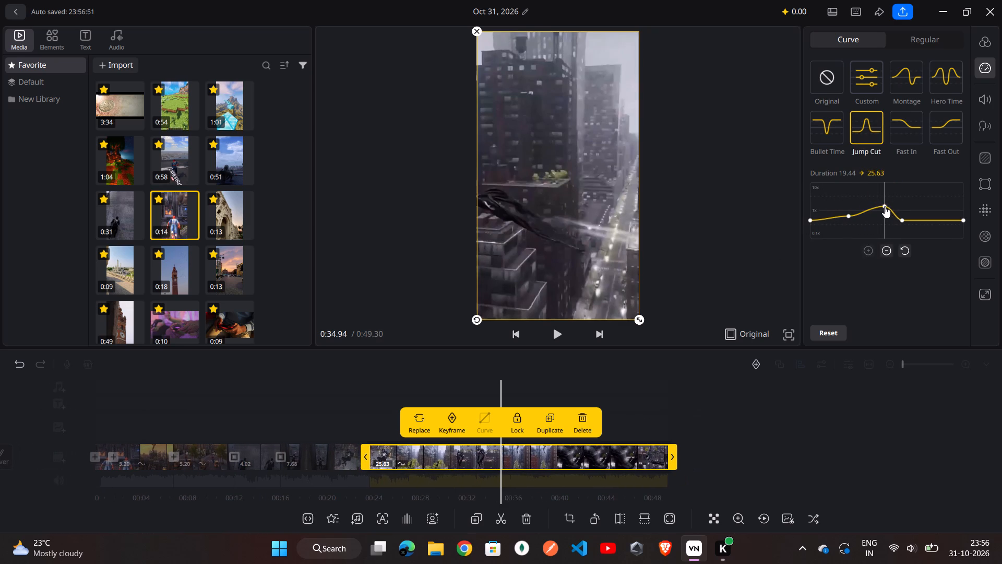
scroll(880, 211, down, 3)
drag(900, 225, 904, 220)
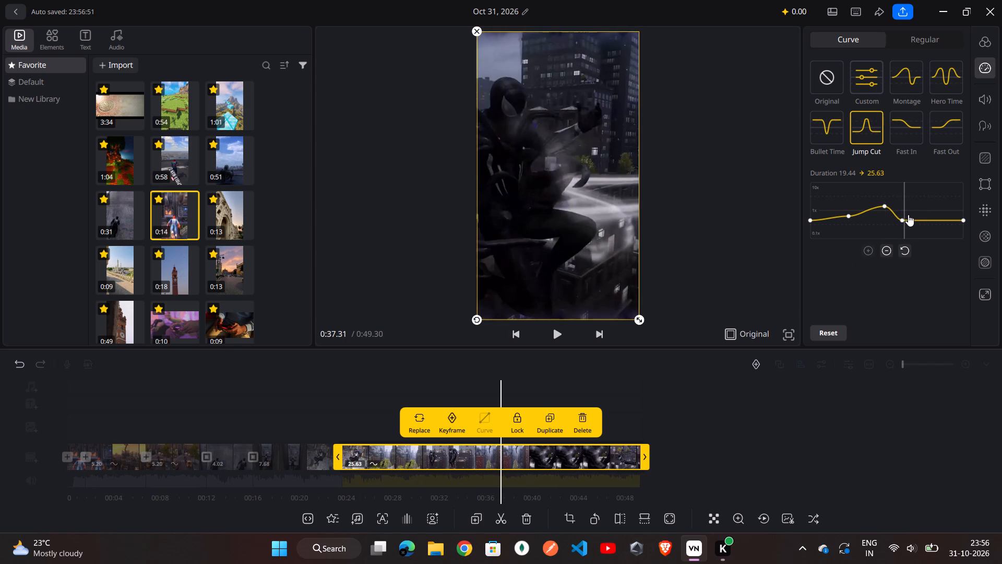
drag(903, 220, 912, 216)
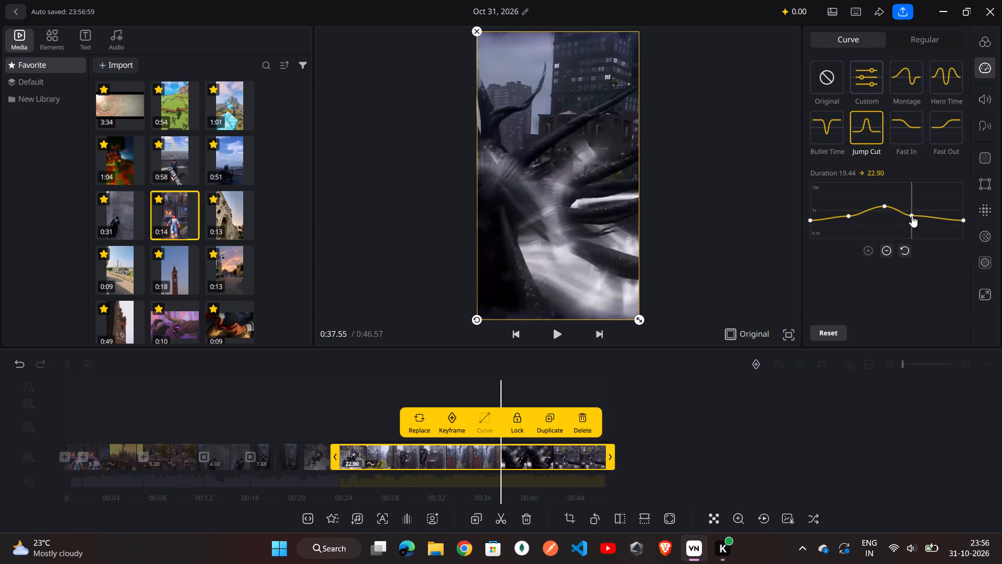
click(912, 216)
click(913, 213)
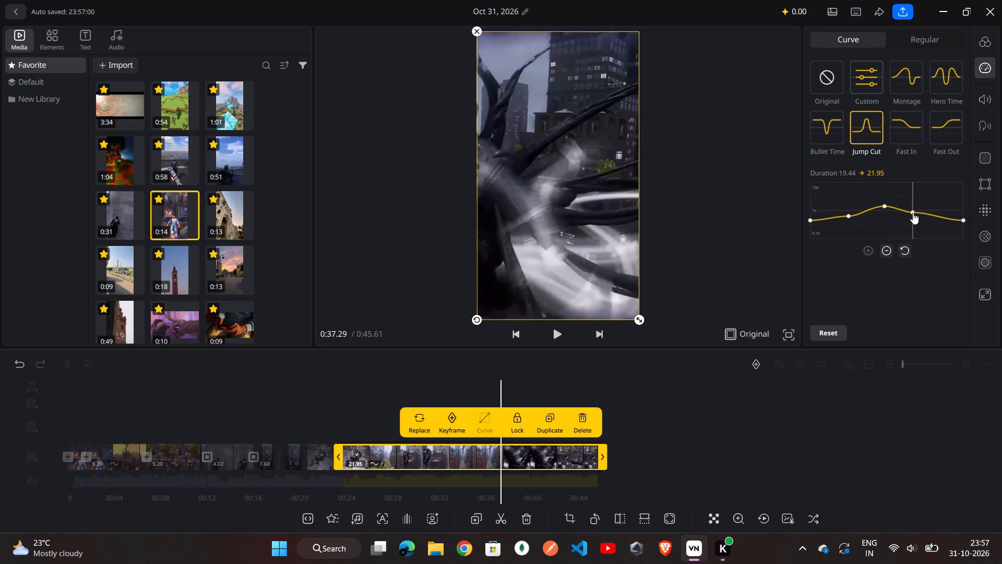
click(896, 213)
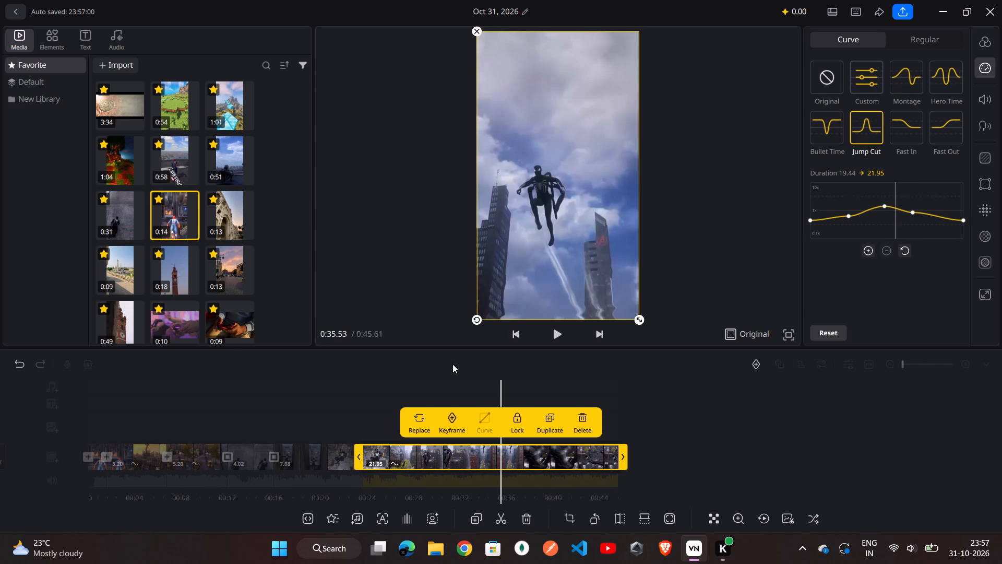
Try the A5 filter on the last black-suit segment, then apply the C5 filter from the Create set instead.
click(982, 46)
click(825, 206)
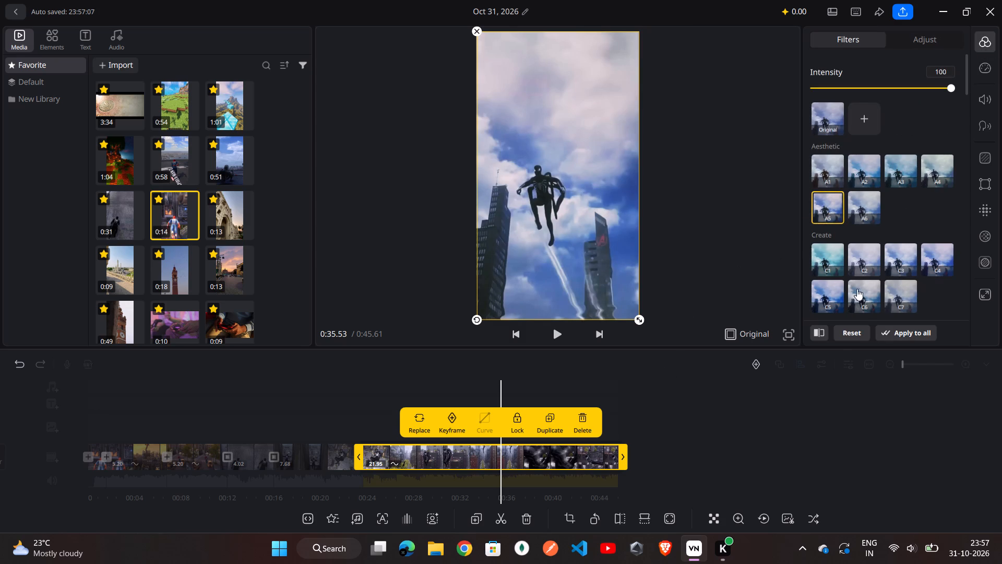
scroll(859, 289, down, 1)
click(820, 232)
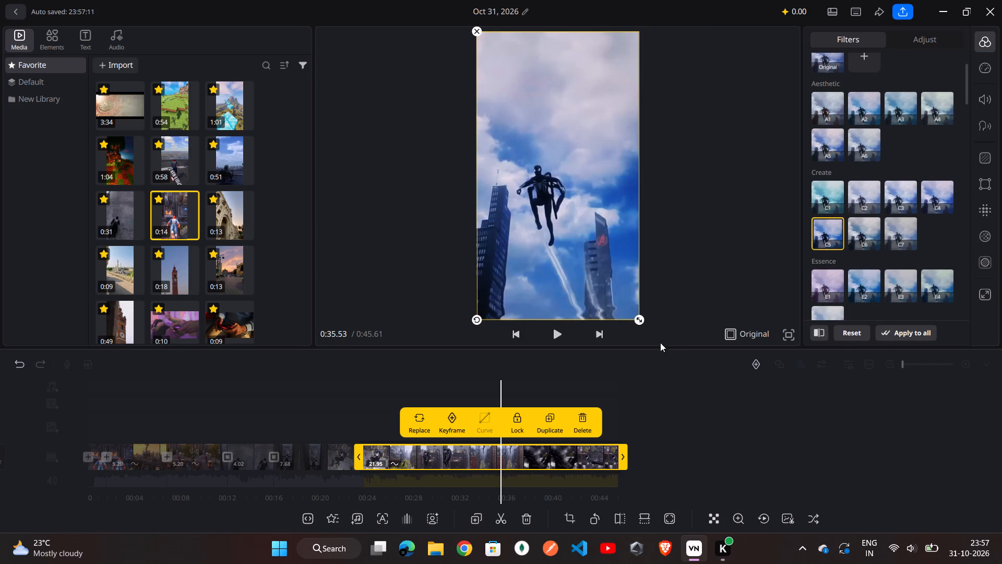
scroll(581, 380, down, 1)
scroll(581, 380, up, 1)
scroll(581, 378, down, 1)
click(558, 373)
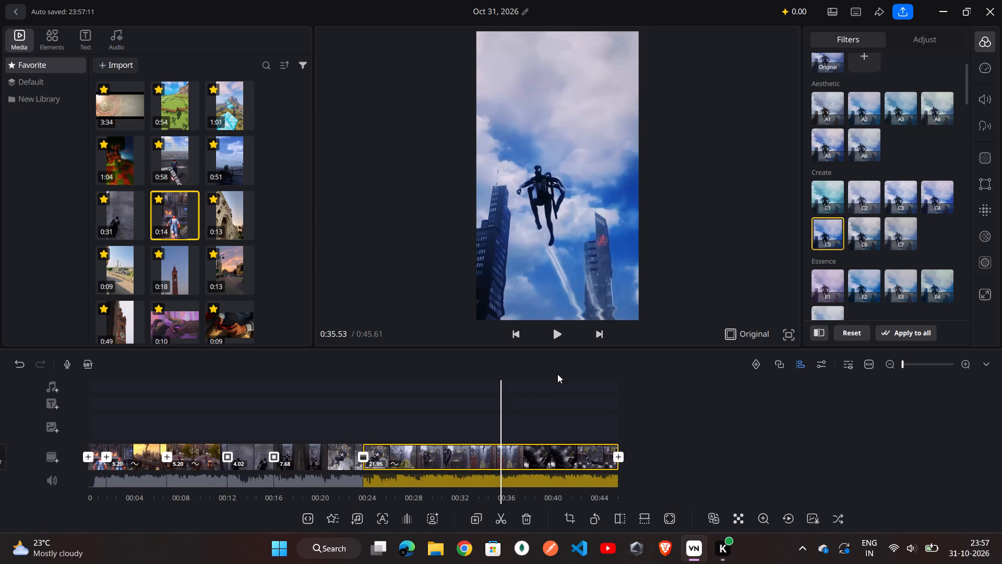
Review the filtered black-suit segment from its opening cut through to the end of the timeline.
drag(532, 391, 678, 393)
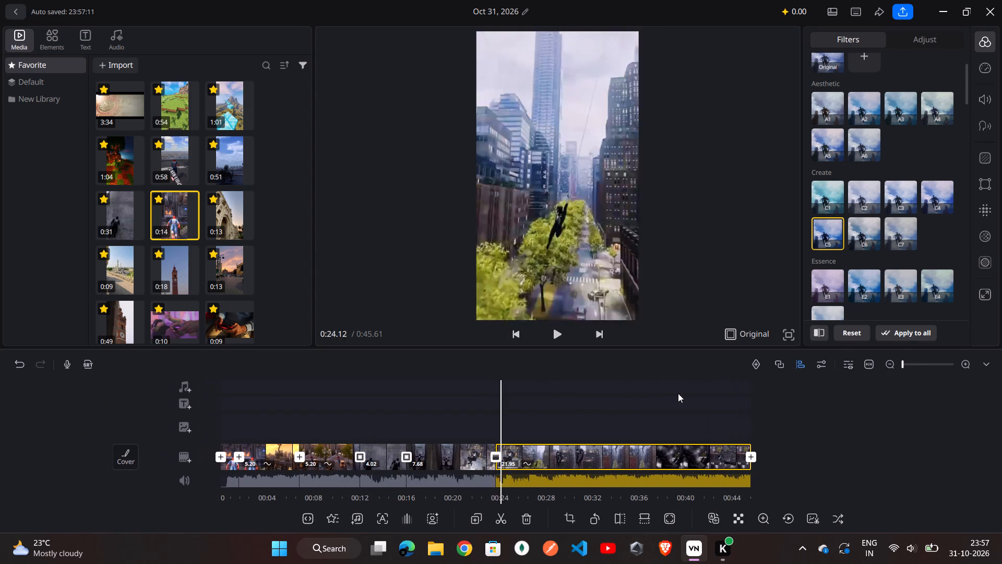
drag(678, 393, 678, 393)
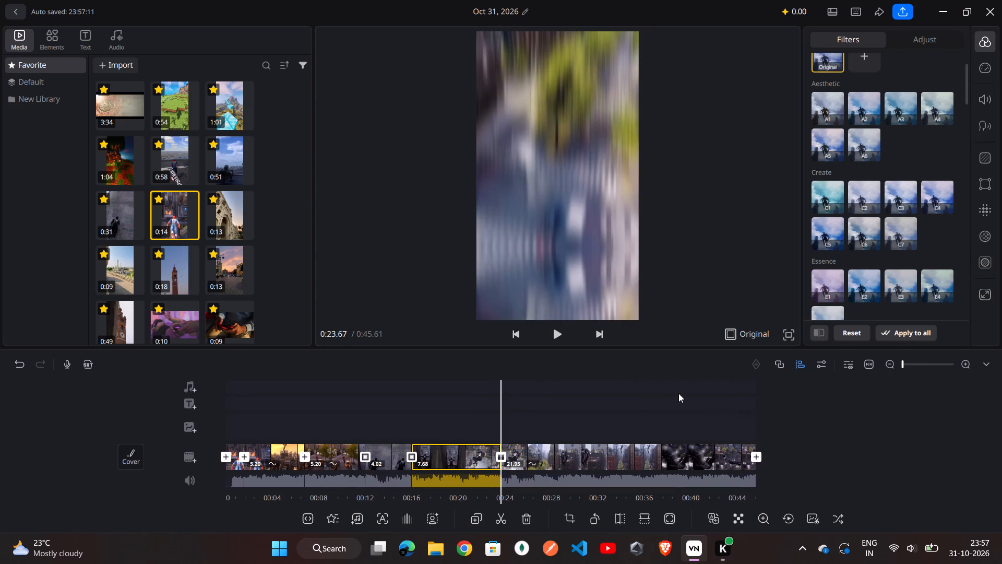
drag(678, 393, 606, 394)
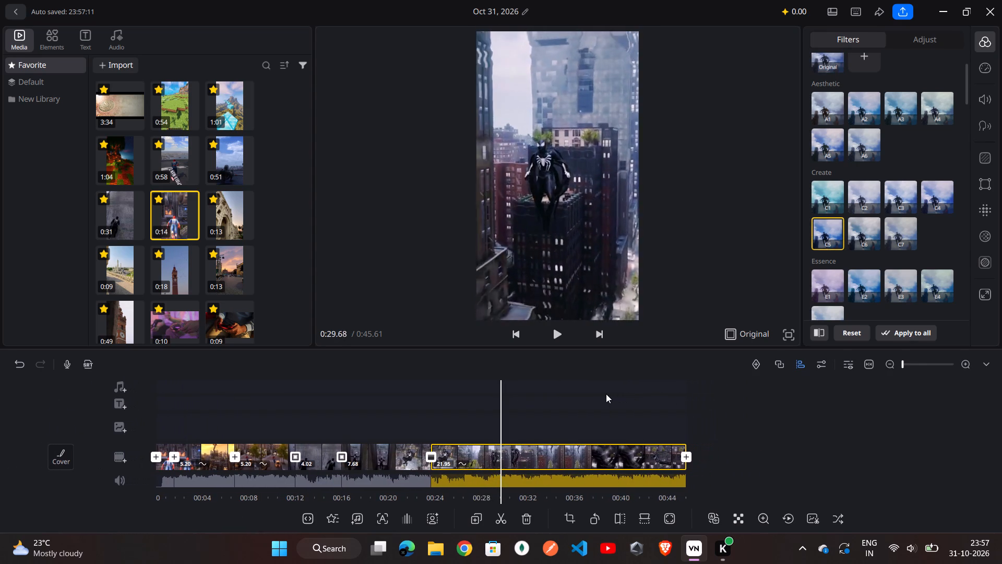
drag(606, 394, 580, 394)
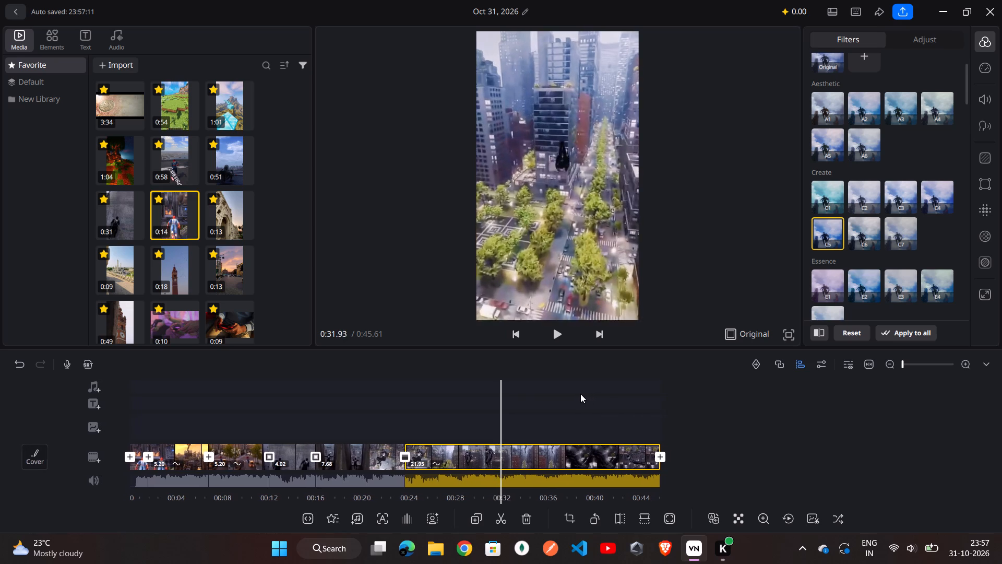
drag(580, 394, 541, 392)
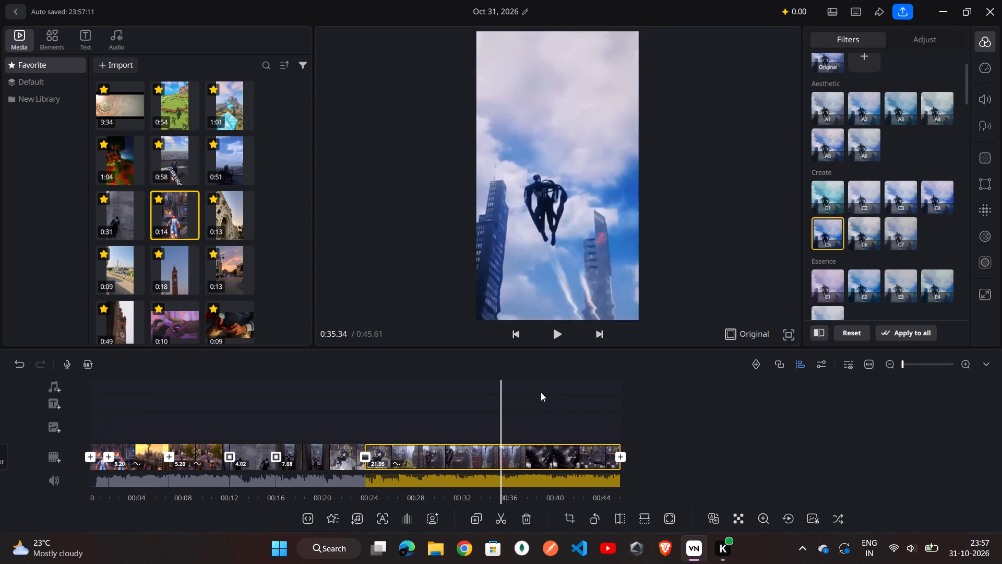
drag(541, 392, 475, 386)
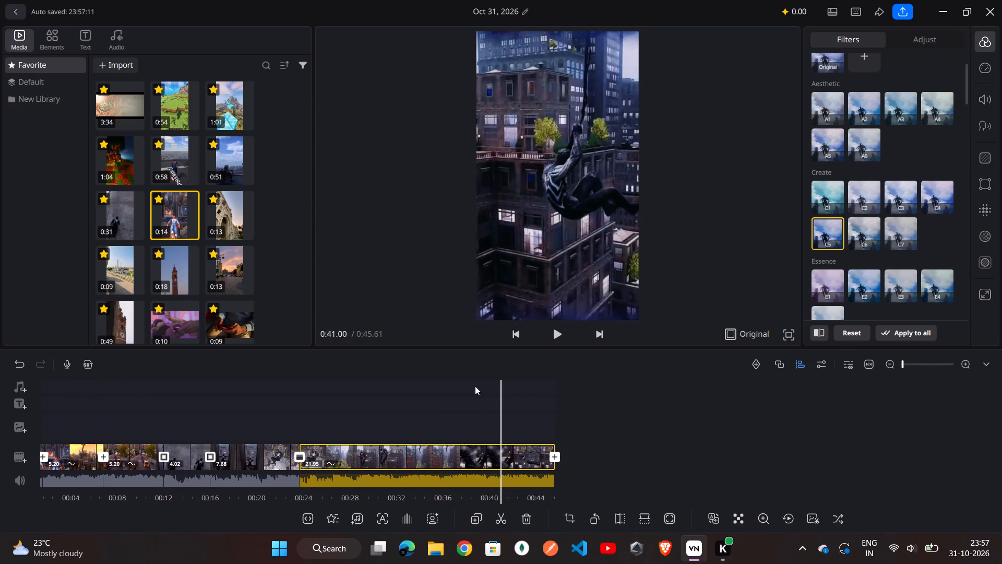
drag(475, 386, 335, 368)
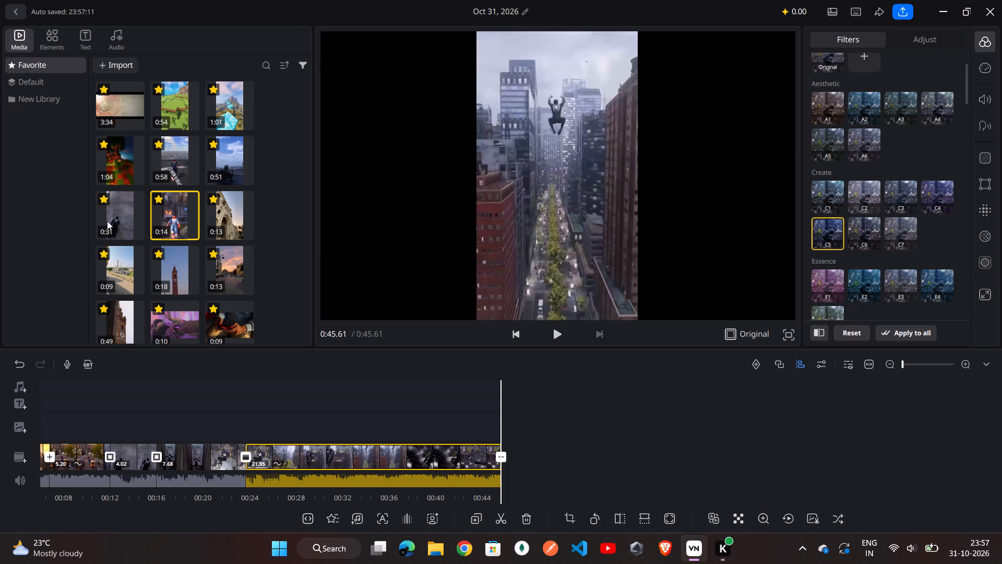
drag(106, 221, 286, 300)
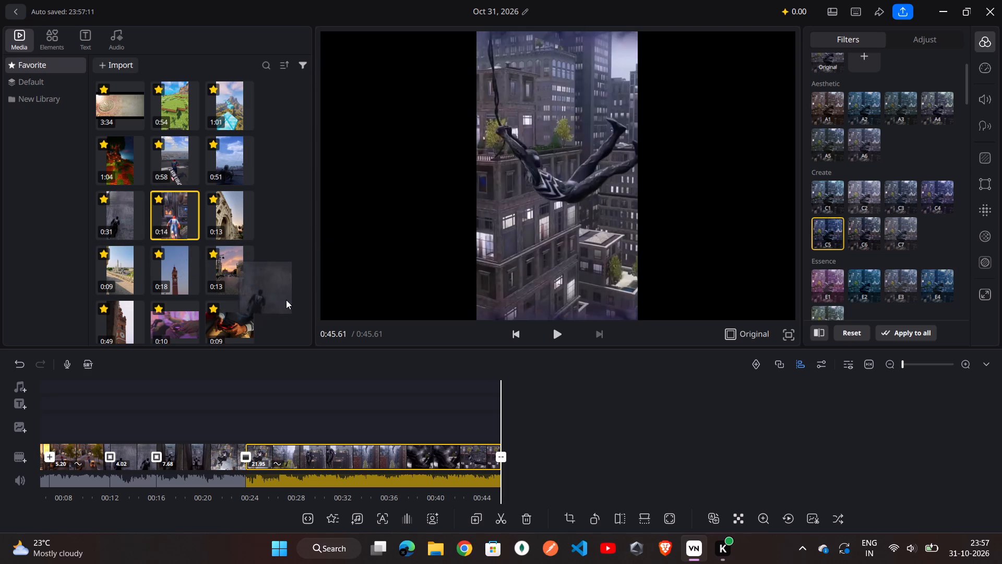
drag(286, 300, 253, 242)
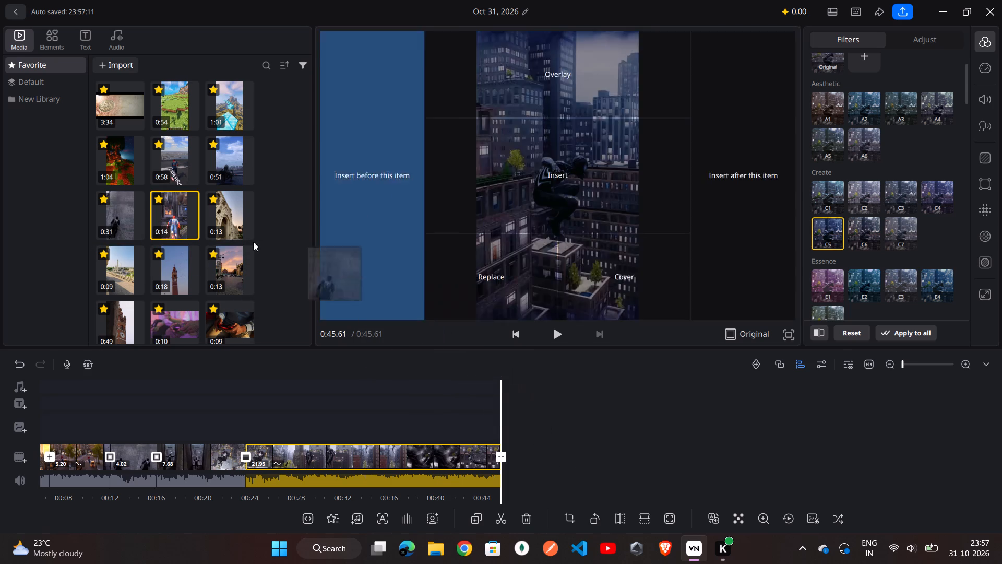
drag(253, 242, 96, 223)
Append the 0:51 rooftop Spider-Man clip from the Favorite media after the last black-suit segment.
drag(220, 163, 439, 339)
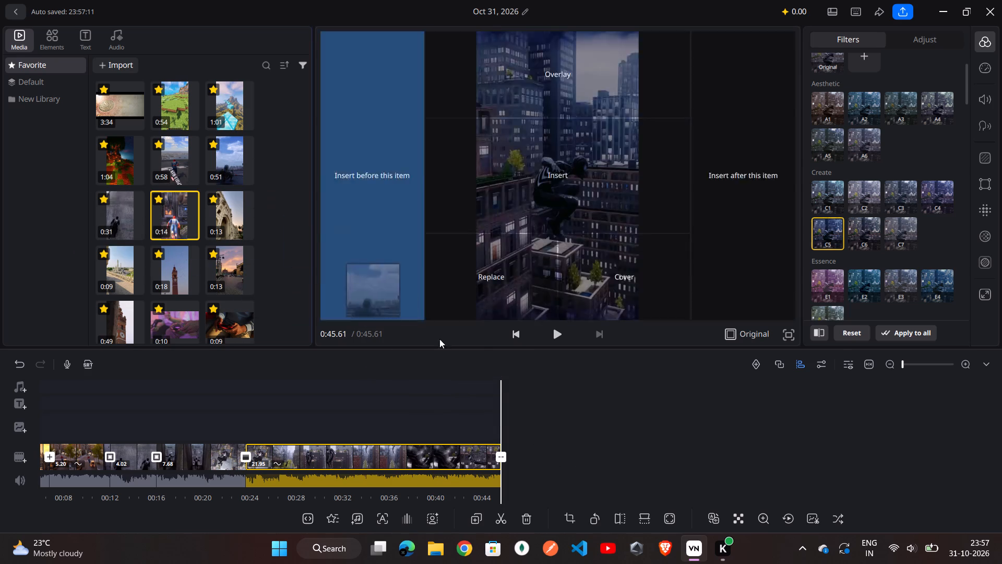
drag(439, 339, 547, 463)
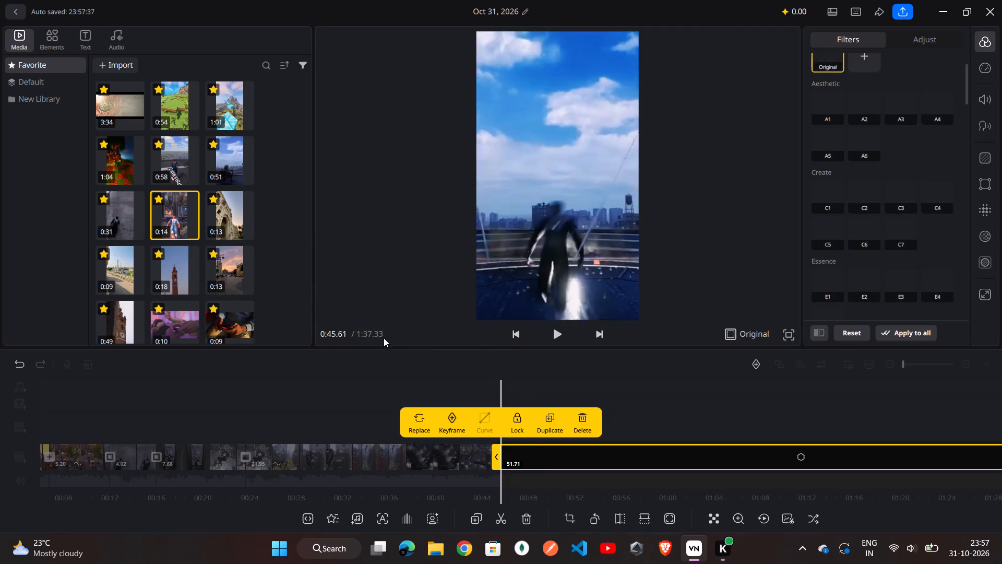
click(479, 371)
Apply the Zoom 1 transition at the cut between the last black-suit segment and the rooftop clip, with a duration of 0.8.
click(502, 458)
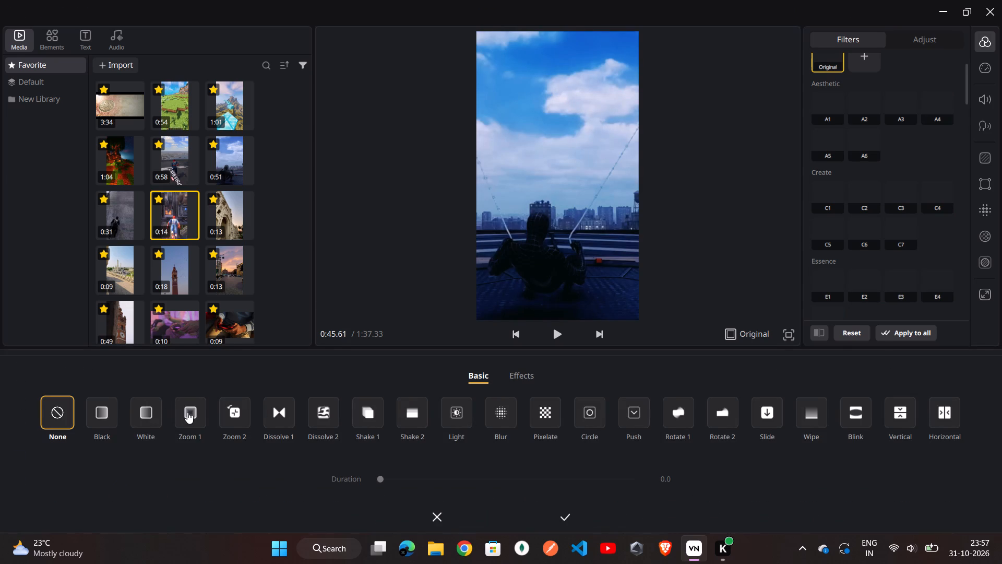
click(187, 412)
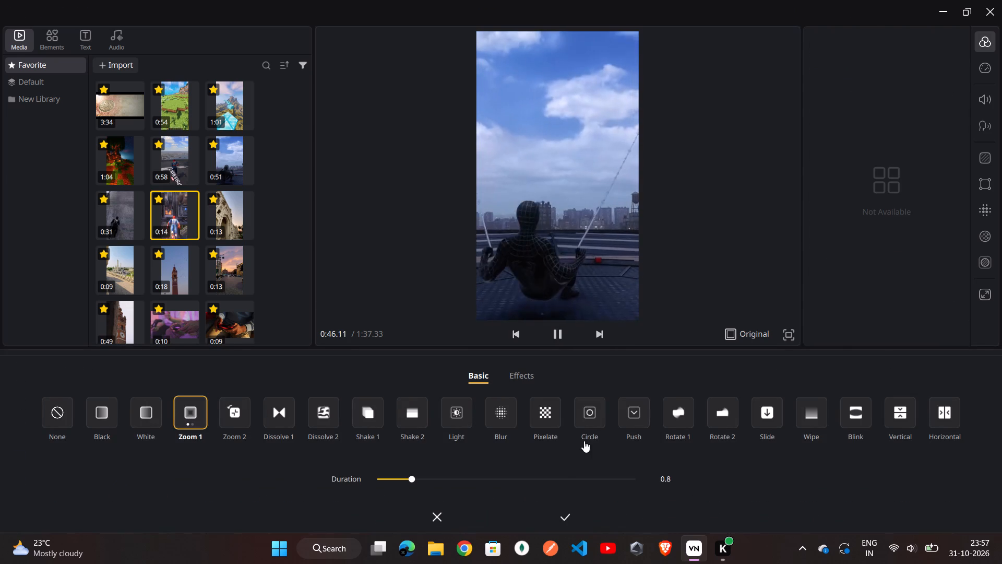
click(564, 518)
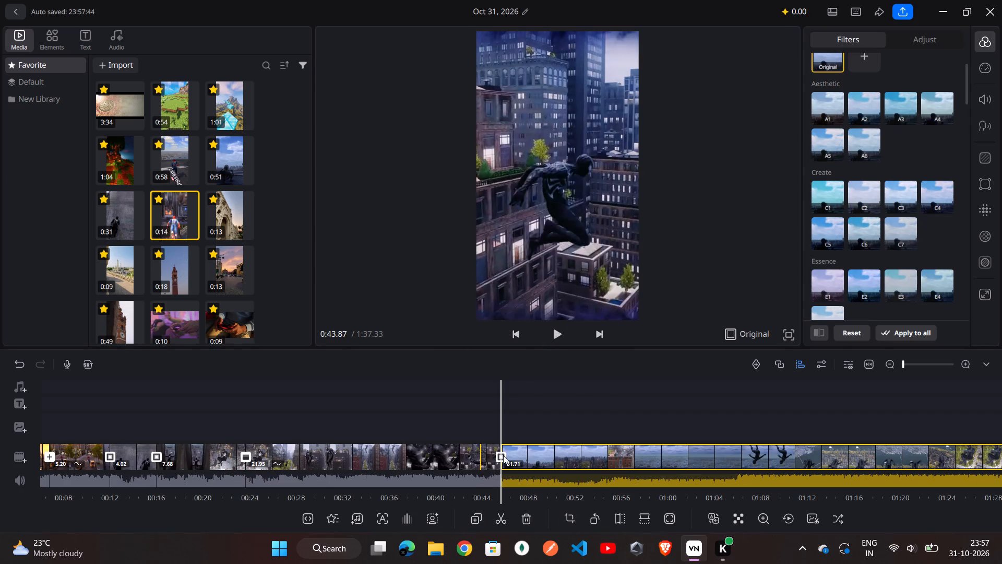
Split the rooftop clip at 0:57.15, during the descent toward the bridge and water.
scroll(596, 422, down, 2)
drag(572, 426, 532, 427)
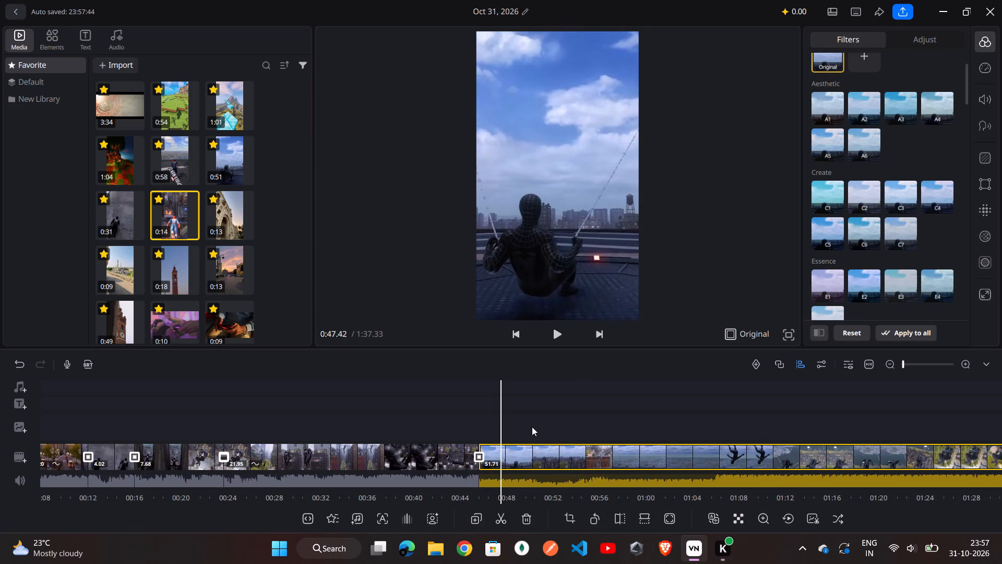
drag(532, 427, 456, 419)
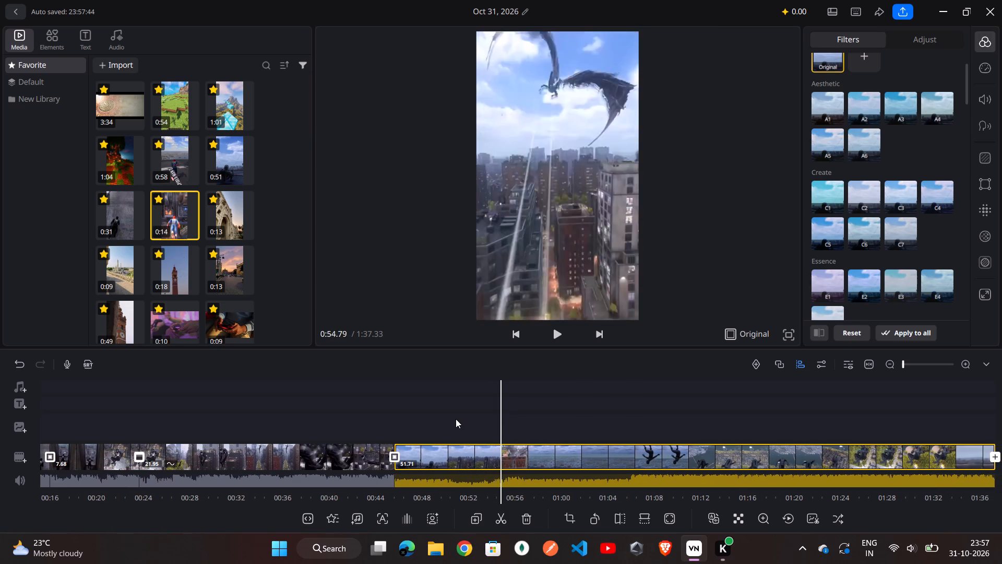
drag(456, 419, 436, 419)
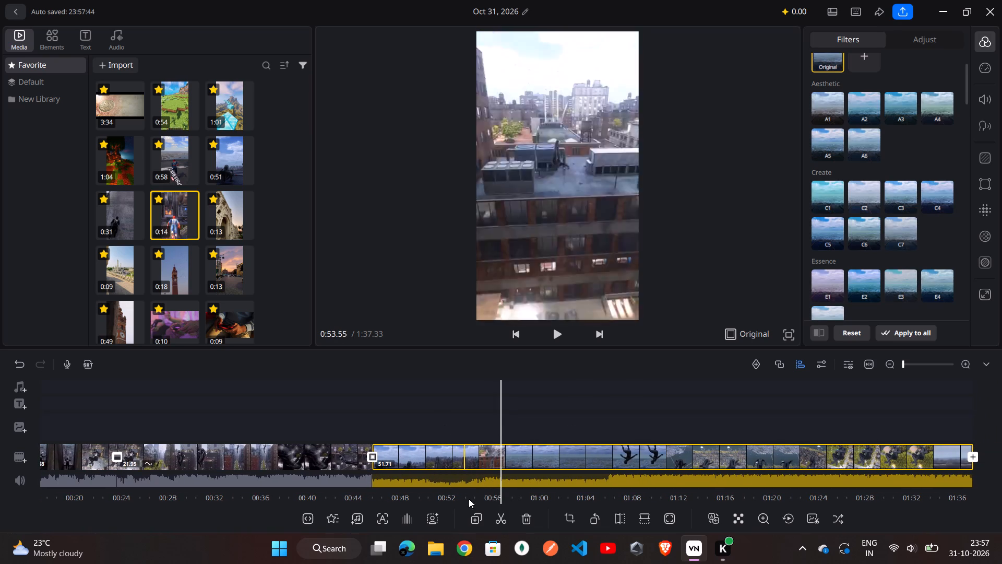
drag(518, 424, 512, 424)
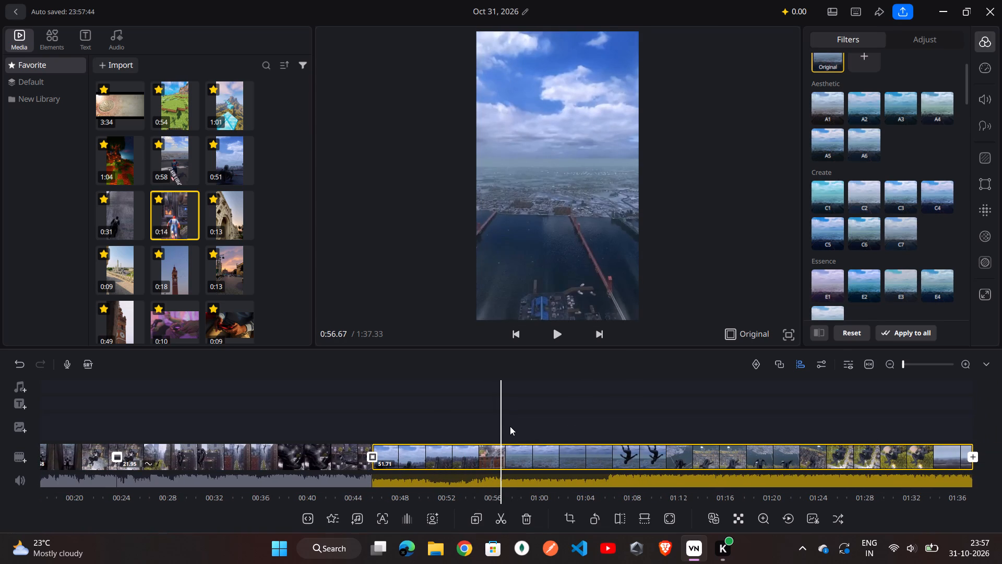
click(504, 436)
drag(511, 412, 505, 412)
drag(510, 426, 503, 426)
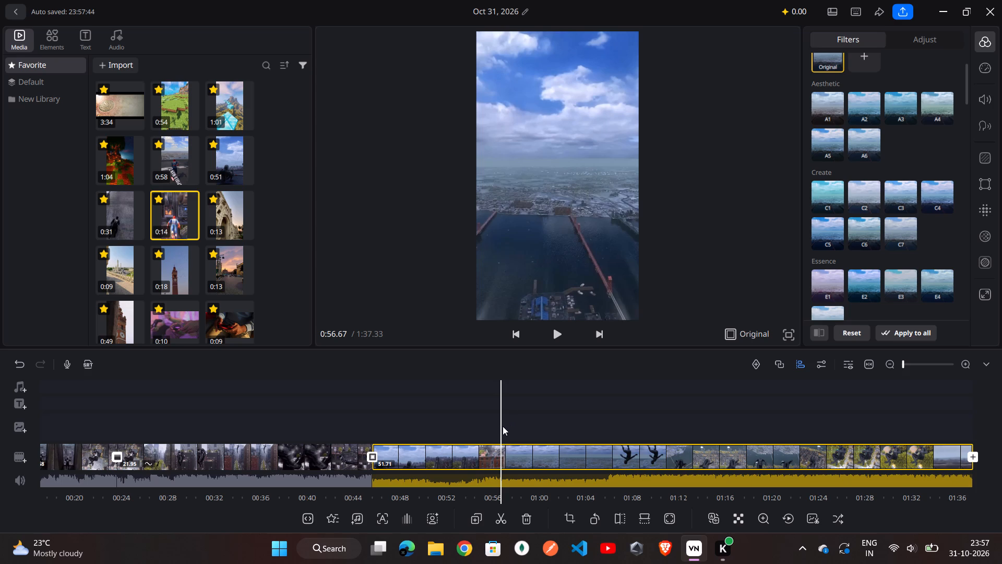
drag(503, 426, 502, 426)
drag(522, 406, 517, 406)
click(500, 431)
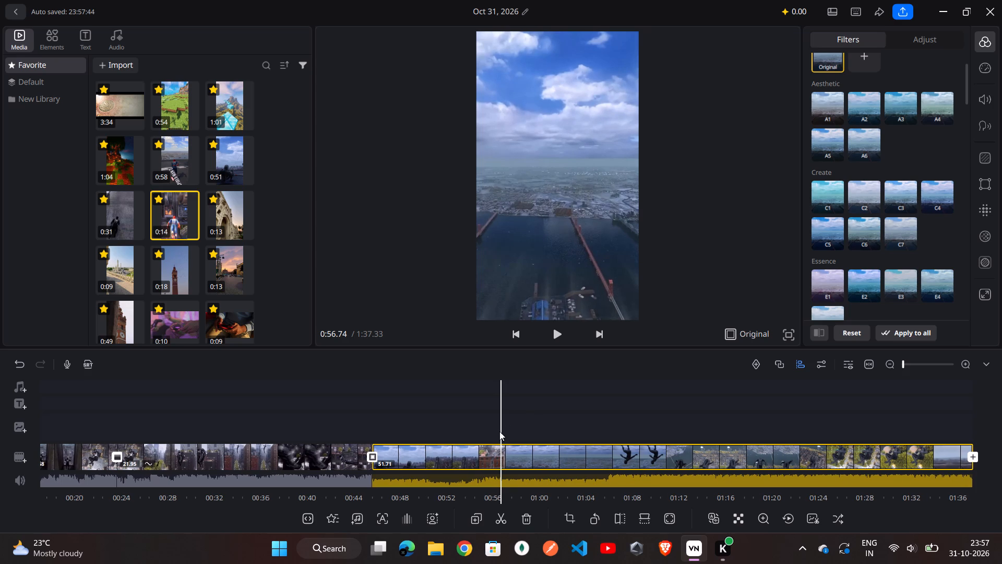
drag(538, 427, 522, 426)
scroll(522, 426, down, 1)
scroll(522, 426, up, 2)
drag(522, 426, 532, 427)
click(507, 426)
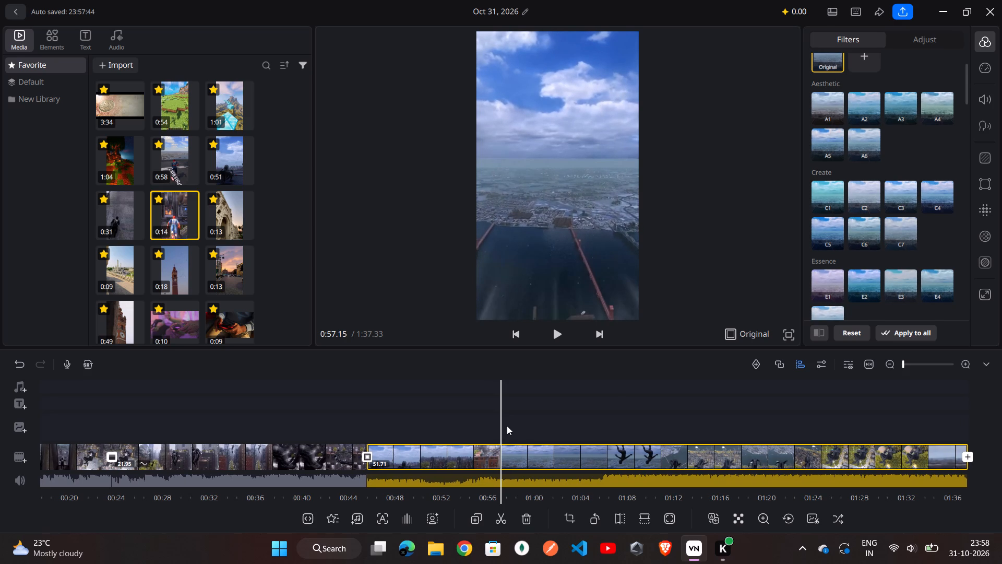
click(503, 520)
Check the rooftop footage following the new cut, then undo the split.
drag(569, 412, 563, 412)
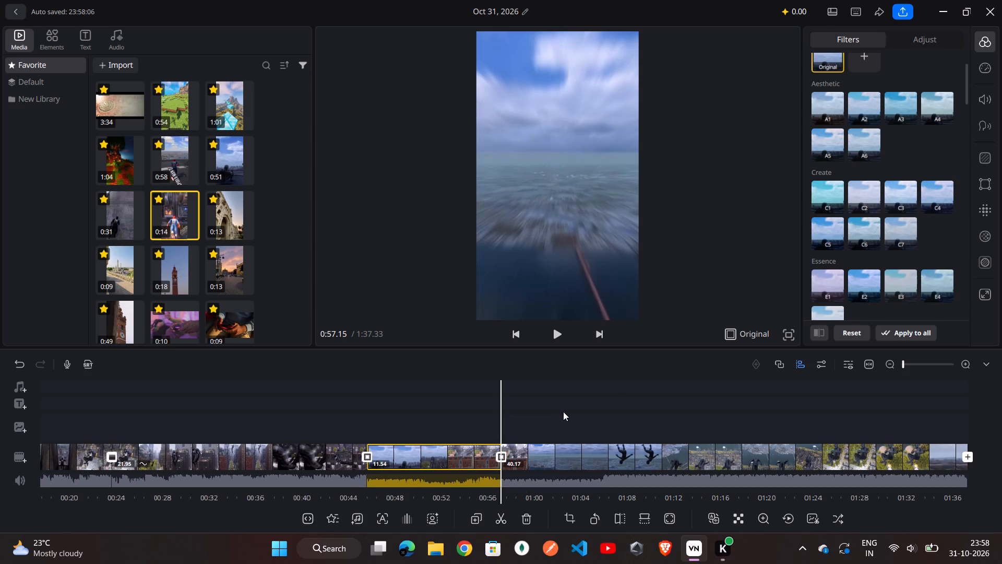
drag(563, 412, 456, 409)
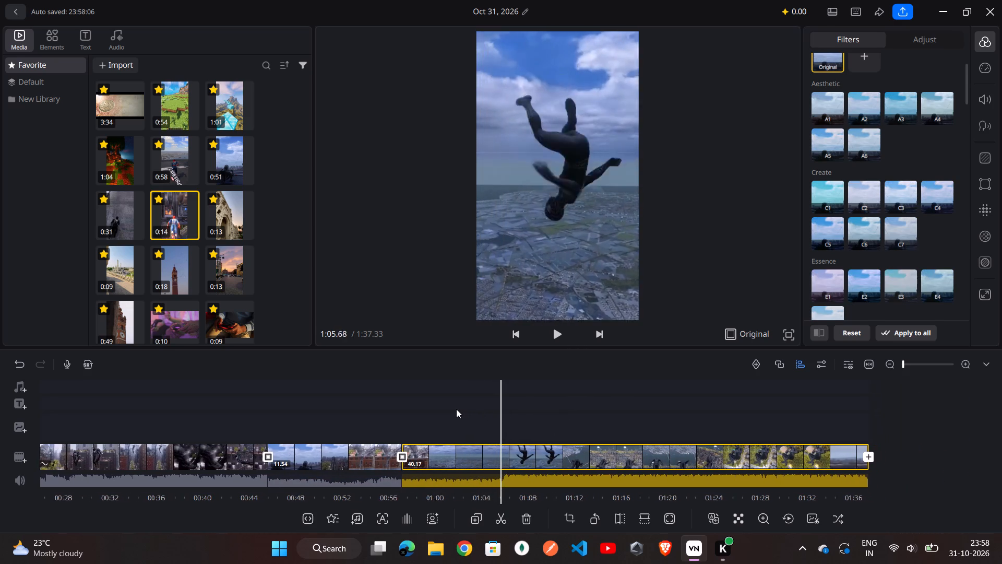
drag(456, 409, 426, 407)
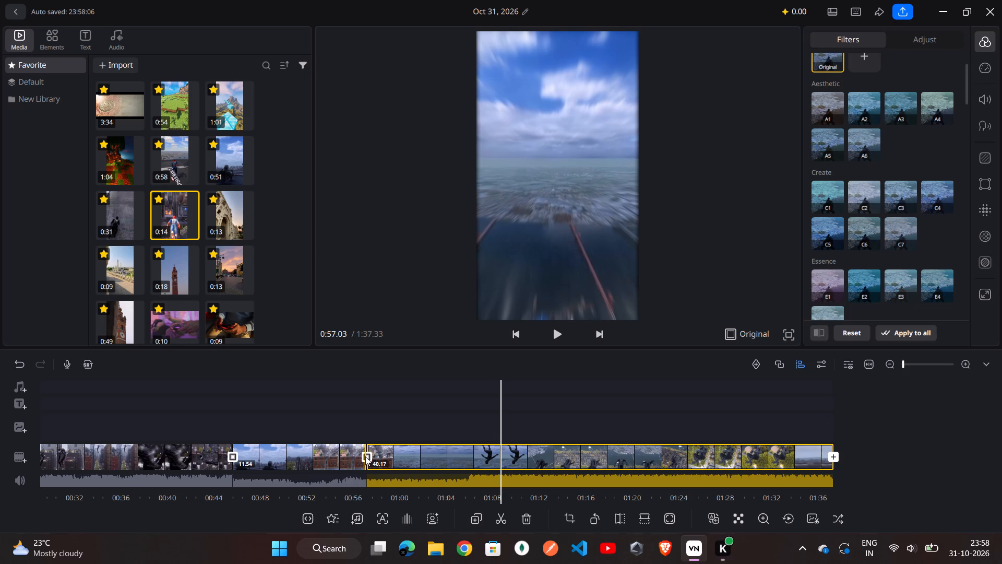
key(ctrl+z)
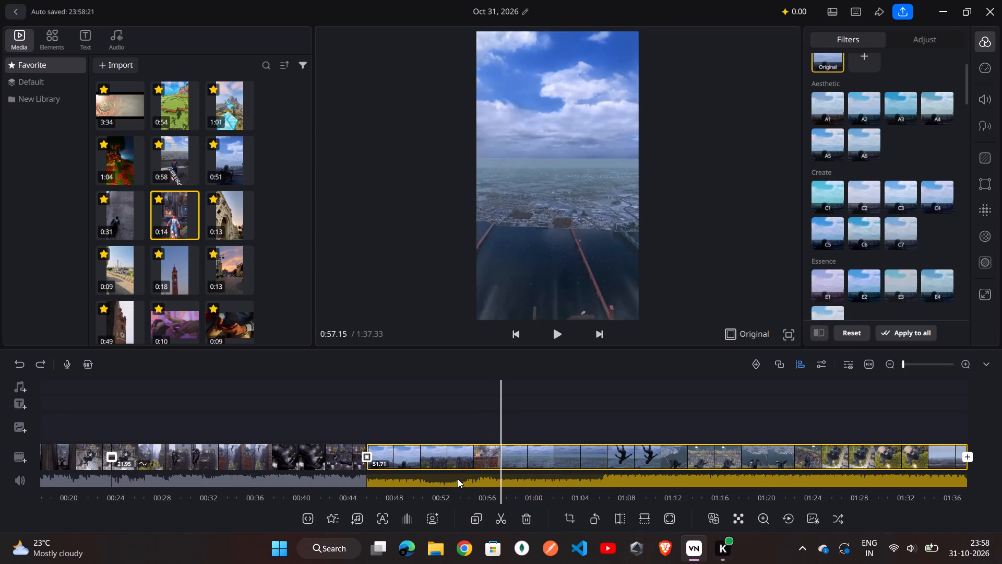
Apply the C5 filter from the Create set to the whole rooftop clip.
scroll(471, 484, down, 2)
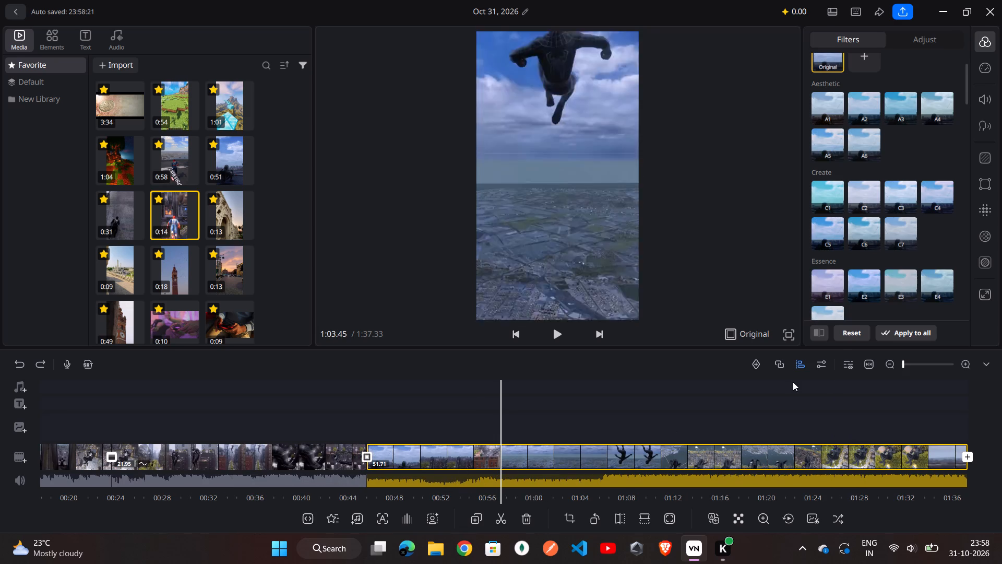
click(825, 236)
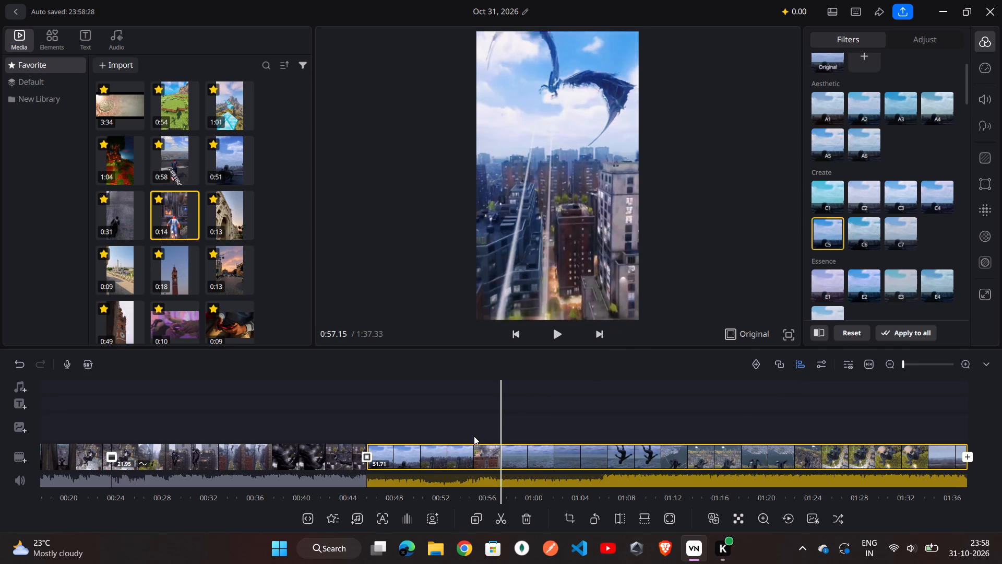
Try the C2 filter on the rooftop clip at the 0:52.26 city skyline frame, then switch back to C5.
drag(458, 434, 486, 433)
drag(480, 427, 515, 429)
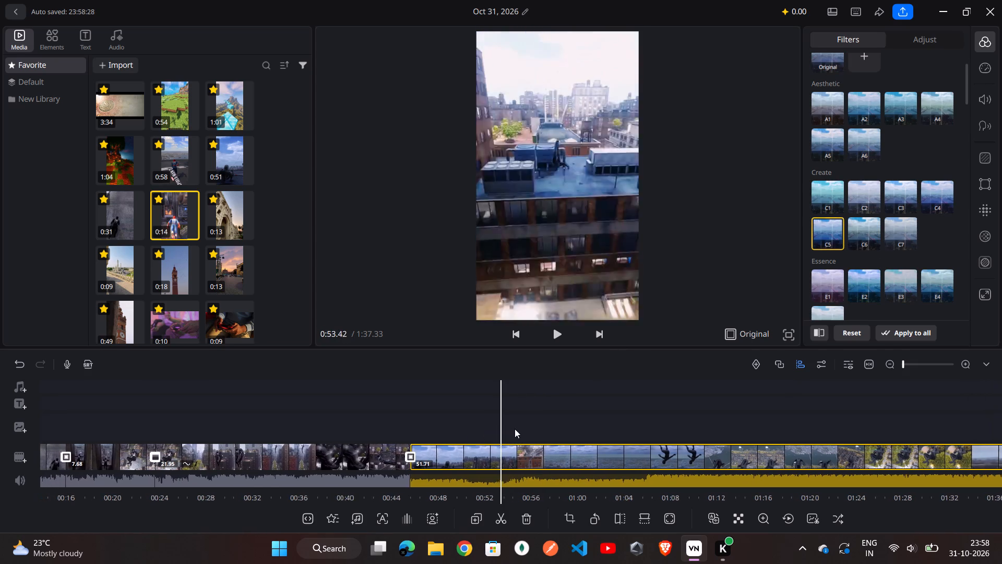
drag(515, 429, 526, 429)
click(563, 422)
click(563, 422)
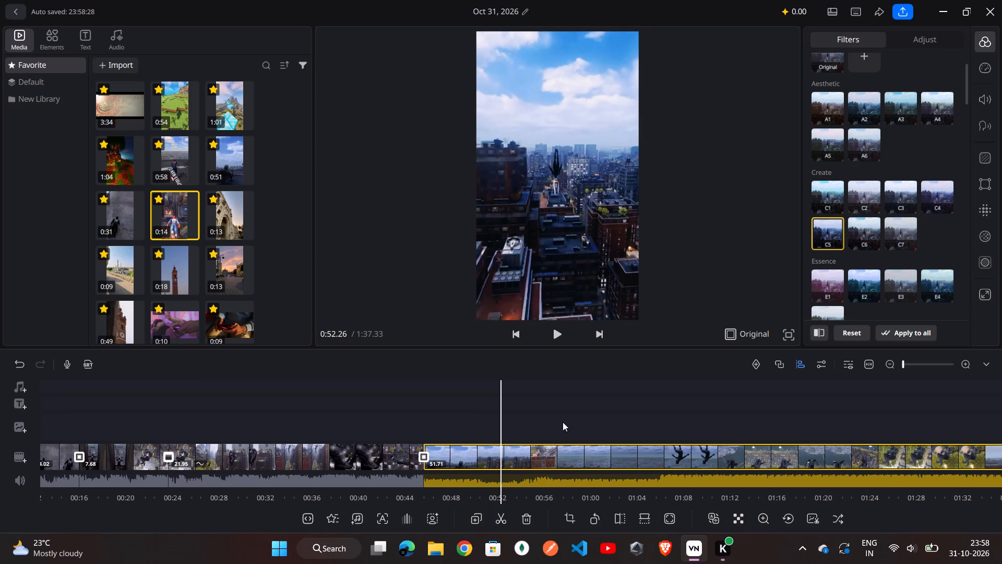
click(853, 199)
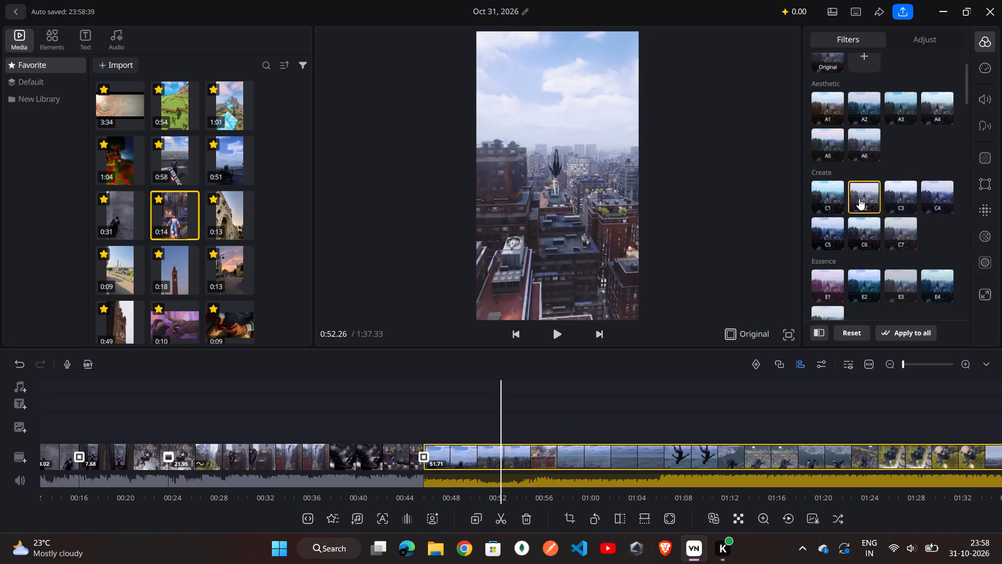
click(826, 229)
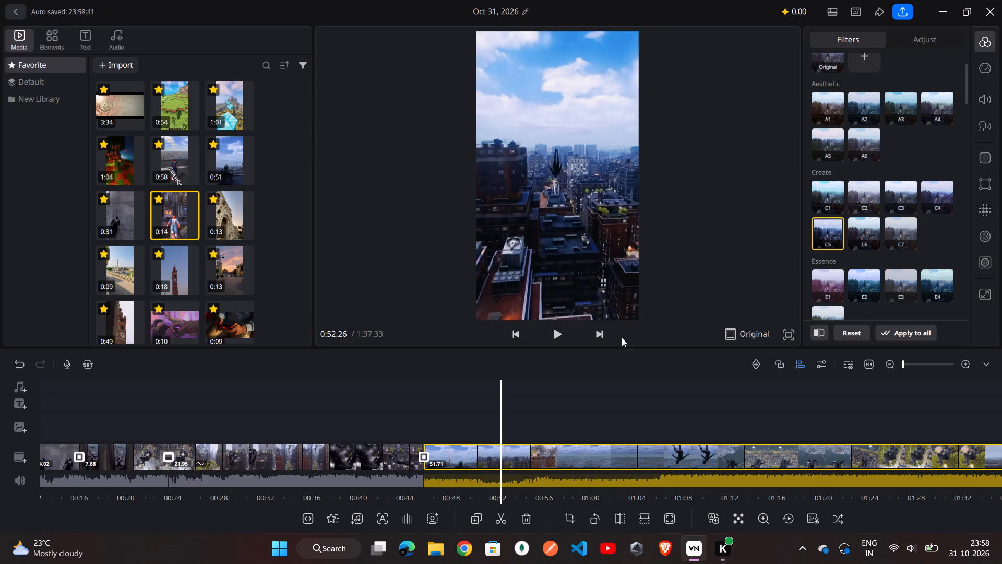
Split the C5-filtered rooftop clip at 0:57.18, during the descent toward the bridge and water.
scroll(489, 459, down, 2)
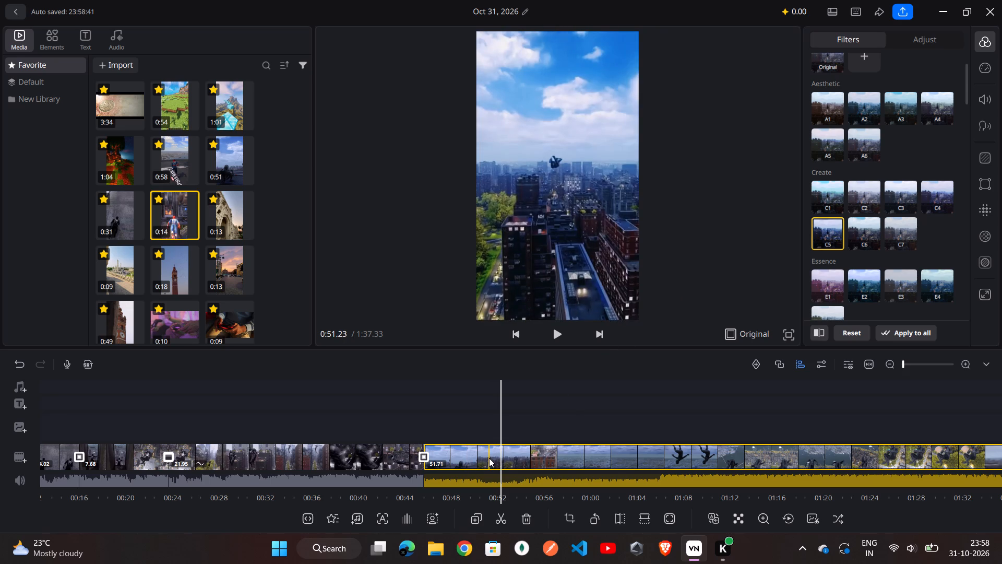
drag(488, 450, 494, 459)
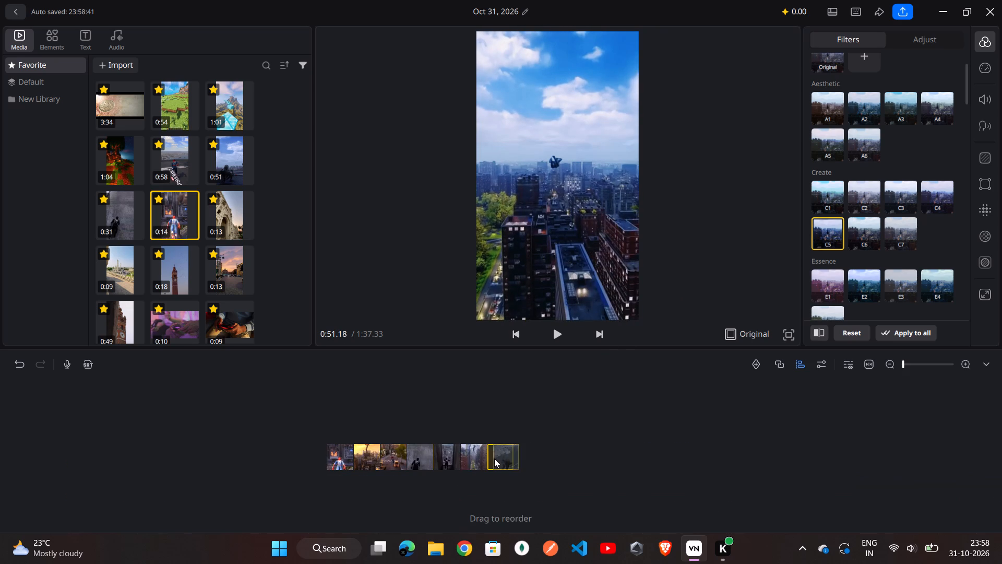
drag(484, 419, 471, 425)
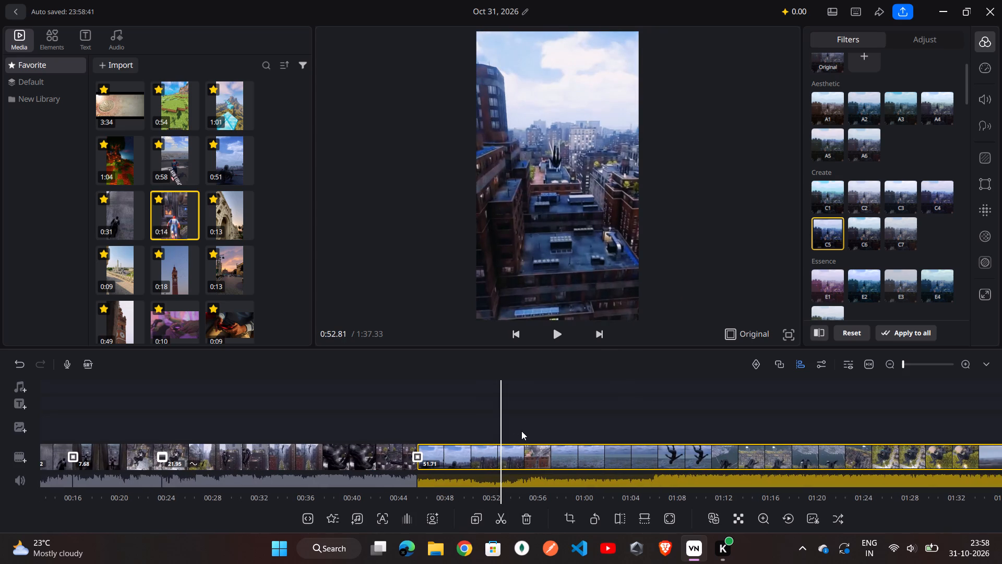
drag(522, 431, 471, 431)
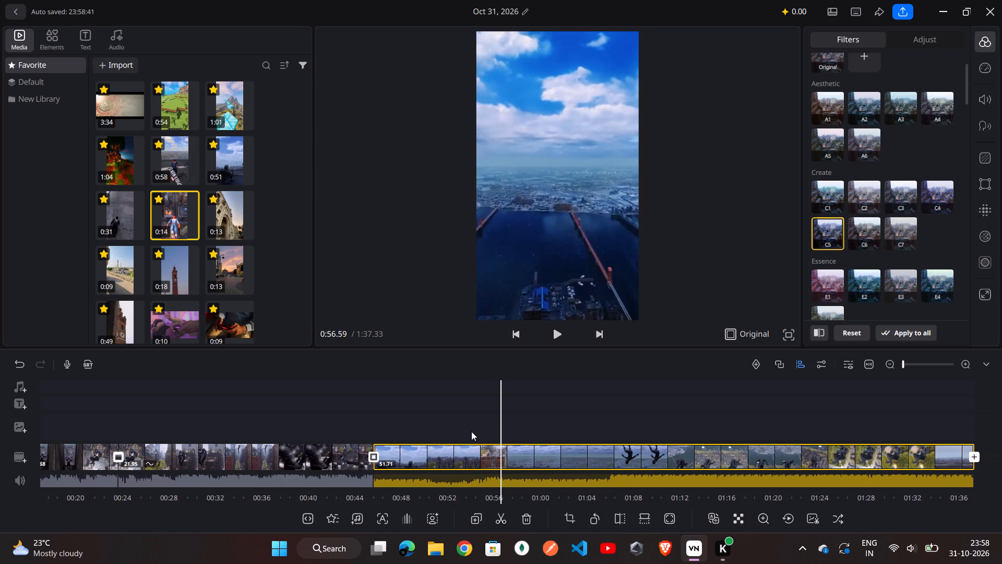
drag(471, 431, 464, 433)
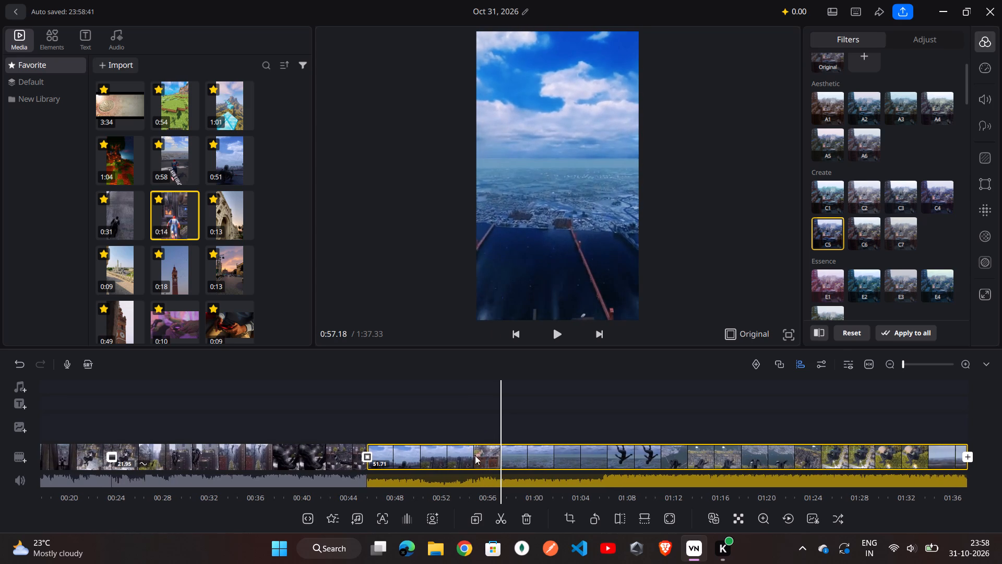
click(500, 519)
Review the second rooftop segment from the new cut through the skydive to the winged-creature scene near its end.
drag(597, 418, 451, 416)
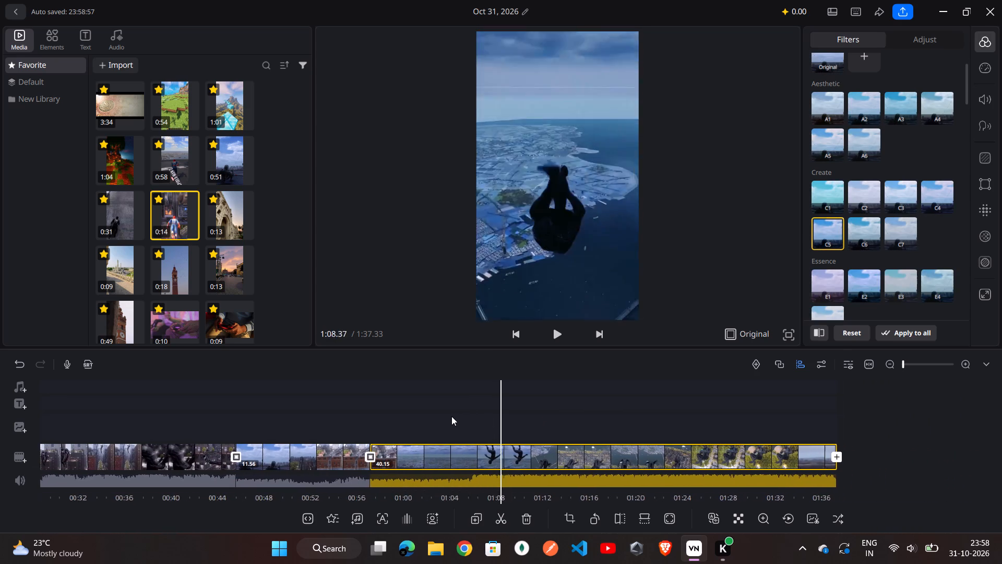
drag(451, 416, 379, 414)
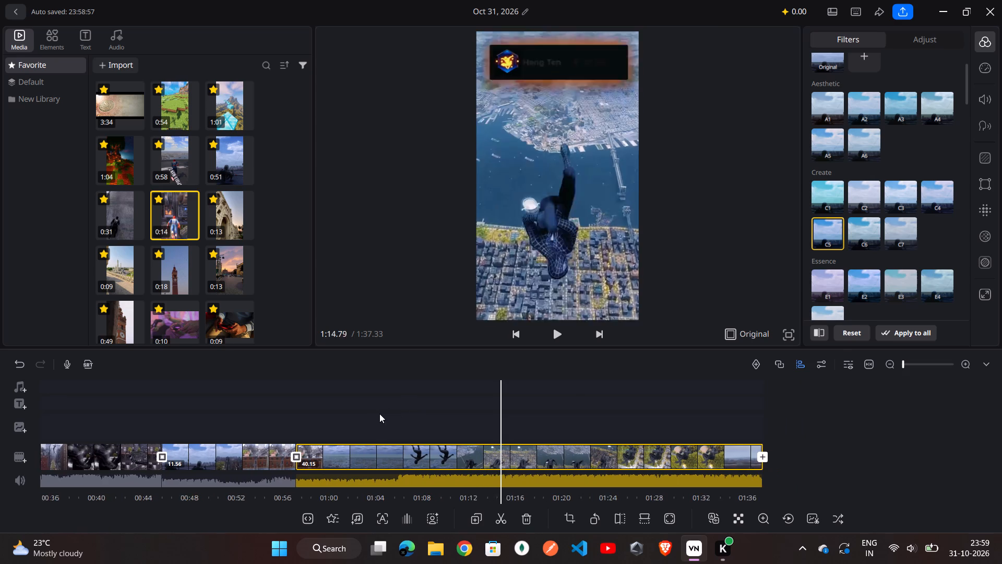
drag(379, 414, 286, 411)
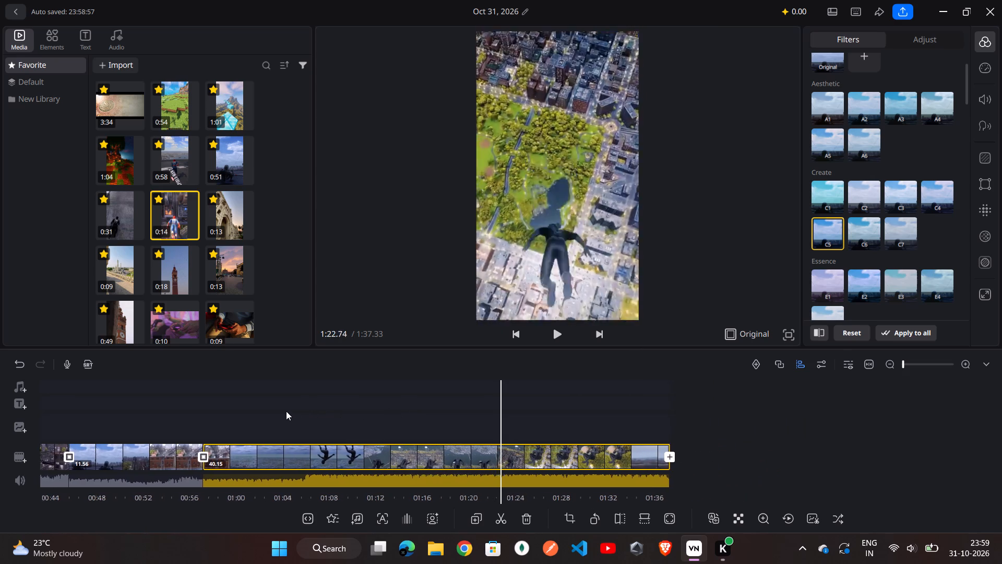
drag(286, 411, 152, 401)
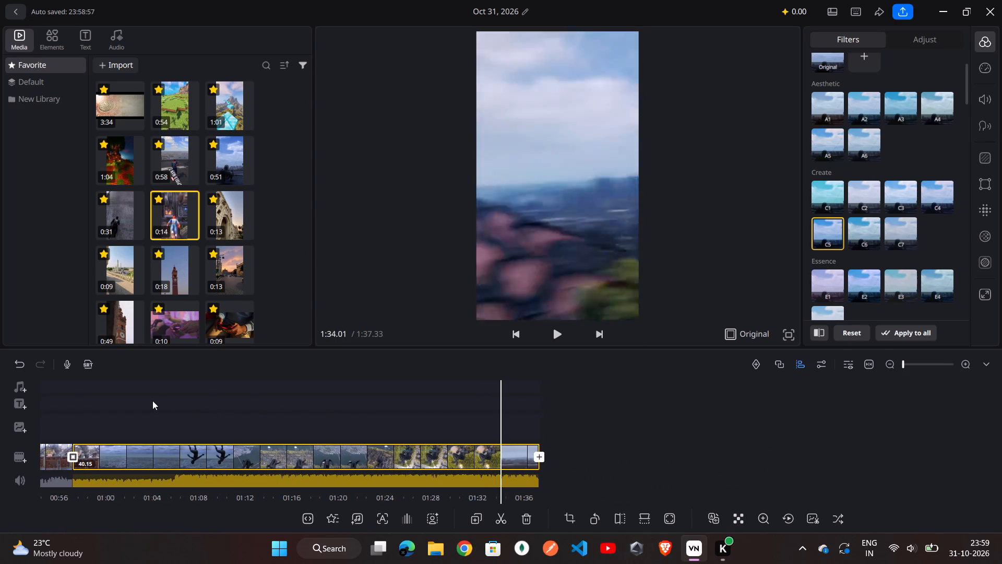
drag(152, 401, 194, 401)
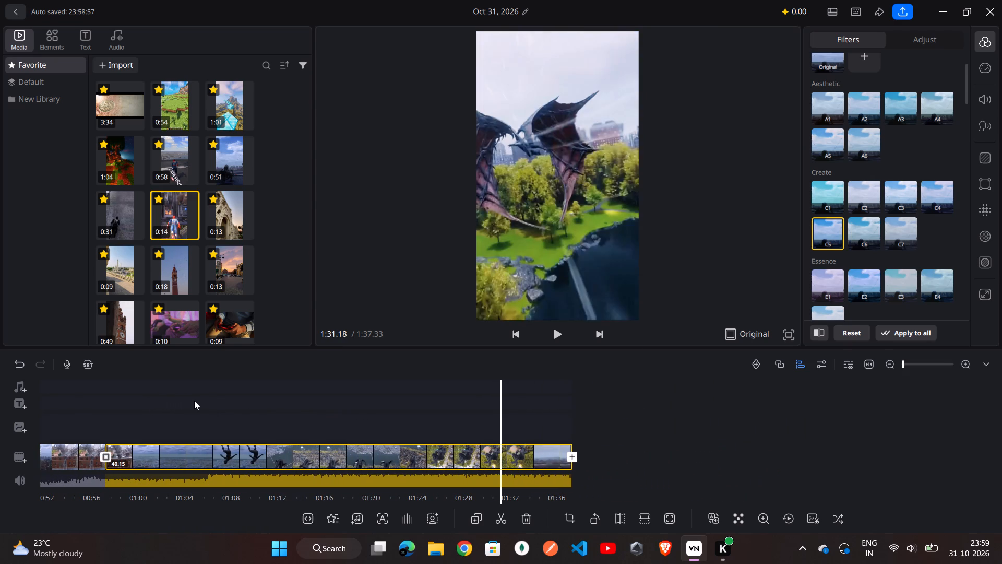
drag(194, 401, 176, 406)
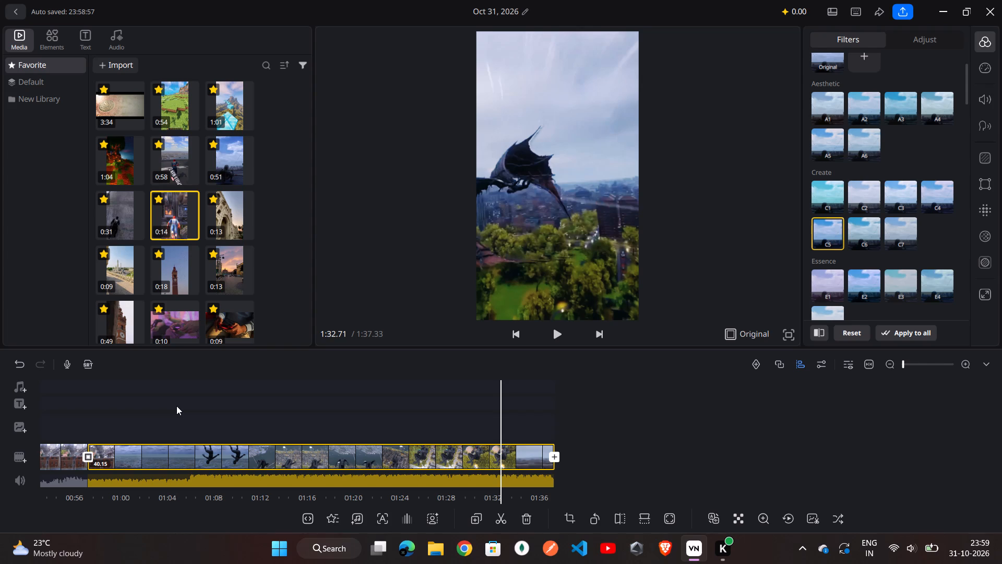
drag(176, 406, 164, 405)
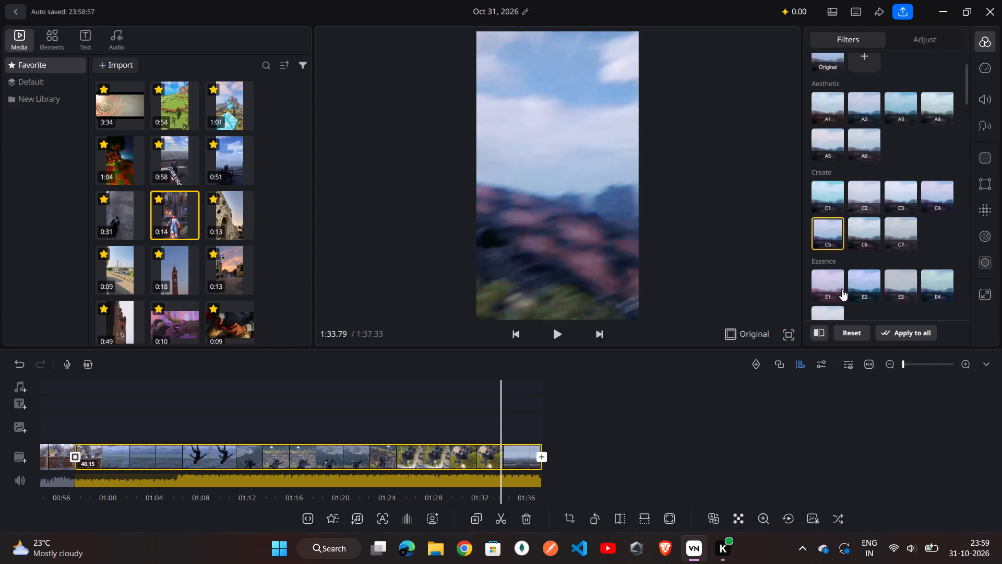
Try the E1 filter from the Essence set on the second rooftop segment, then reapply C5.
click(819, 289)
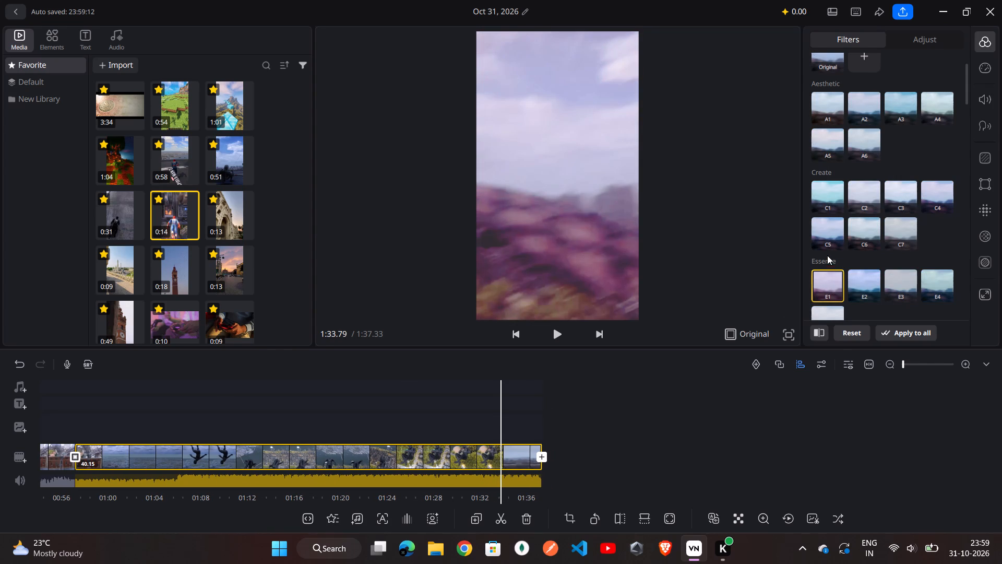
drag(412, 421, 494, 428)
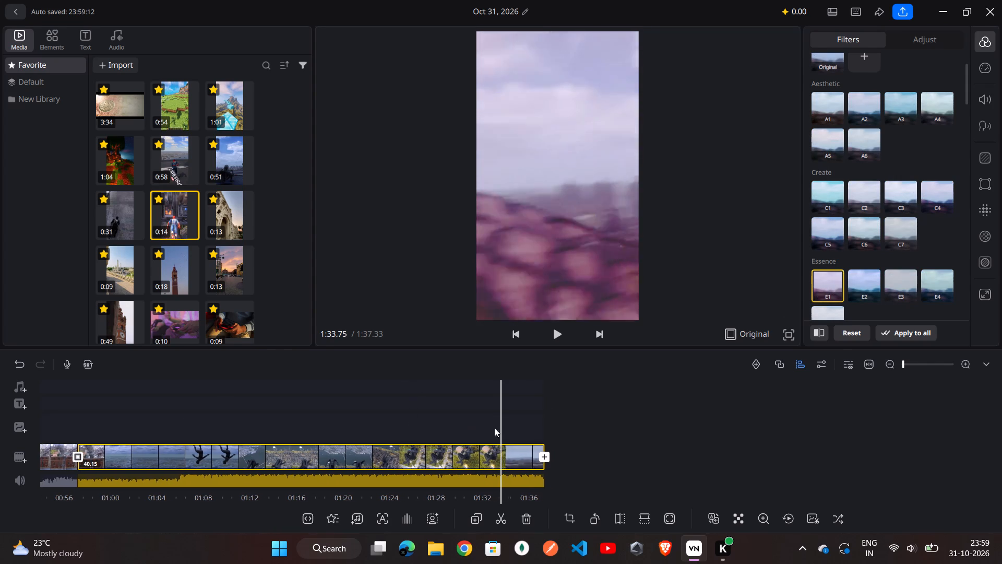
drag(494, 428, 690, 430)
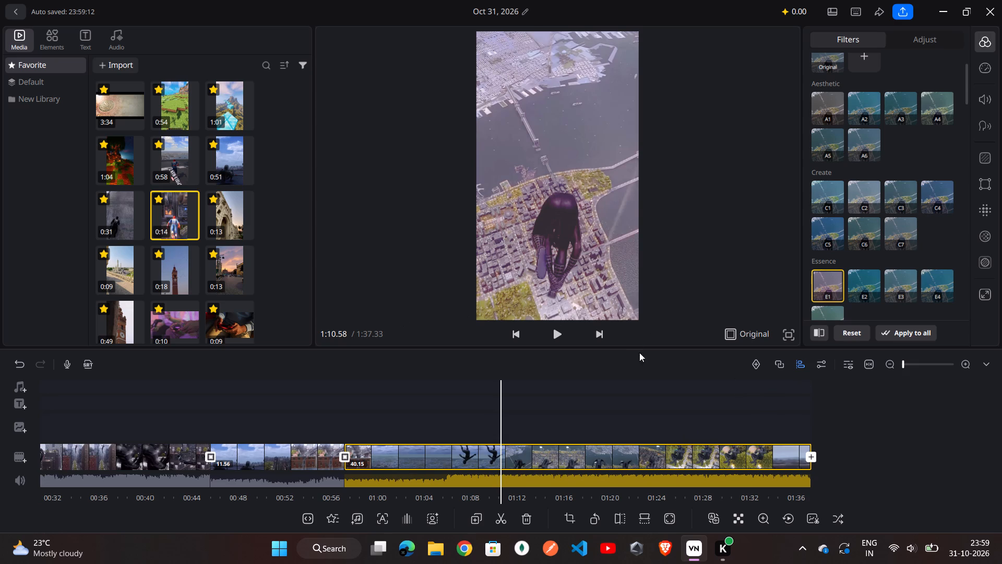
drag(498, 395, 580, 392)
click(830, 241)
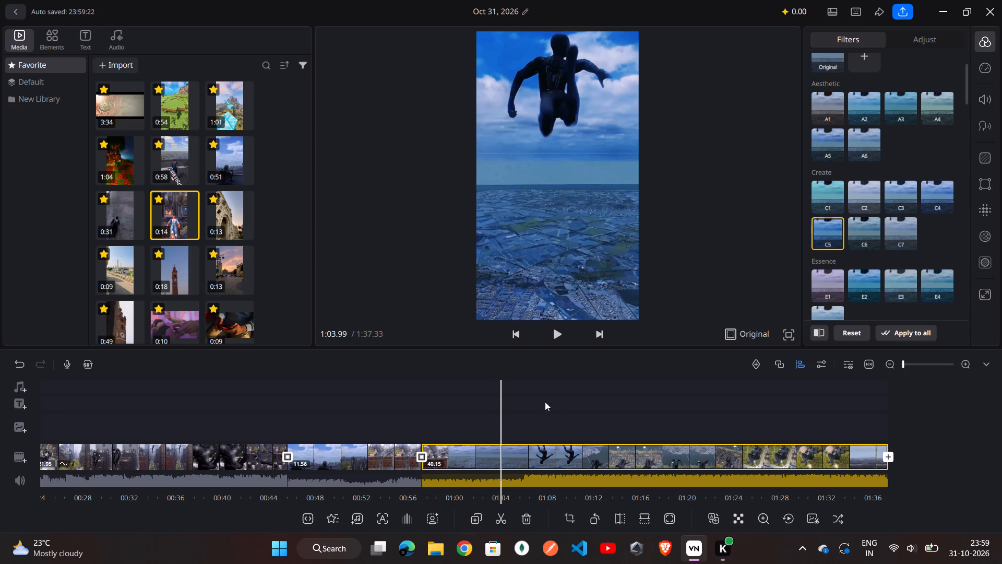
Examine the opening of the second rooftop segment, from 1:01.97 back across the cut to 0:55.50 in the first segment.
drag(522, 400, 554, 400)
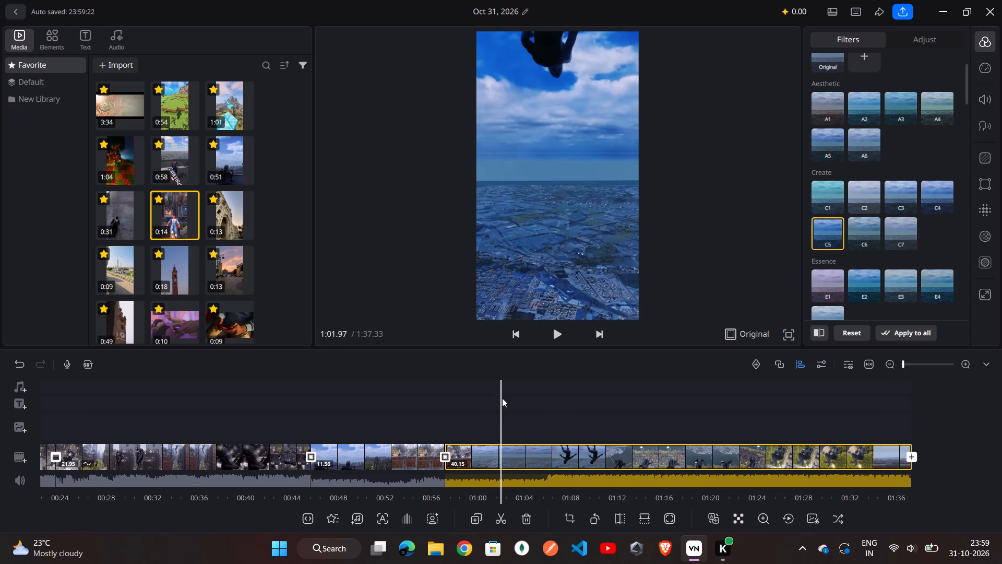
drag(502, 398, 534, 405)
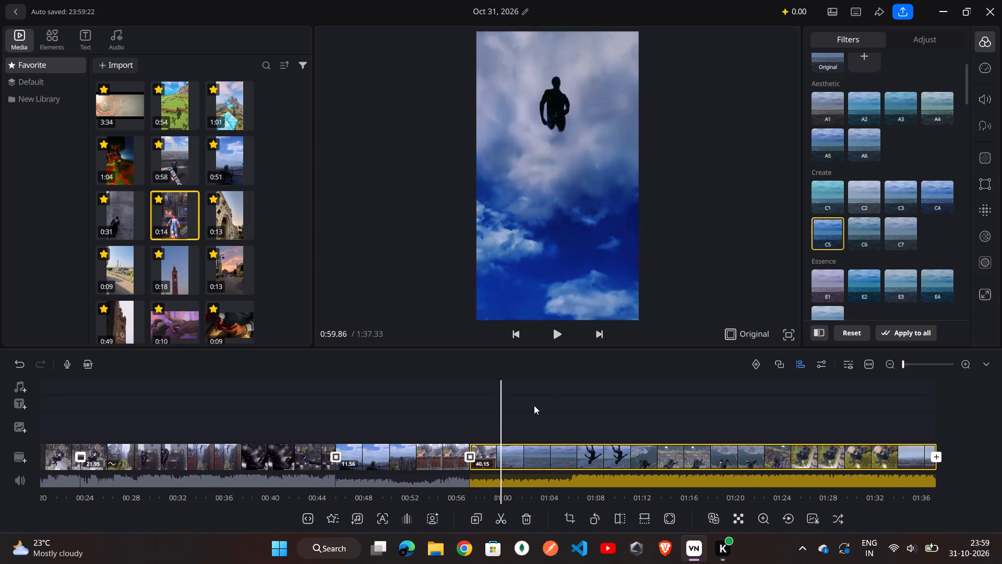
drag(535, 405, 544, 407)
click(546, 407)
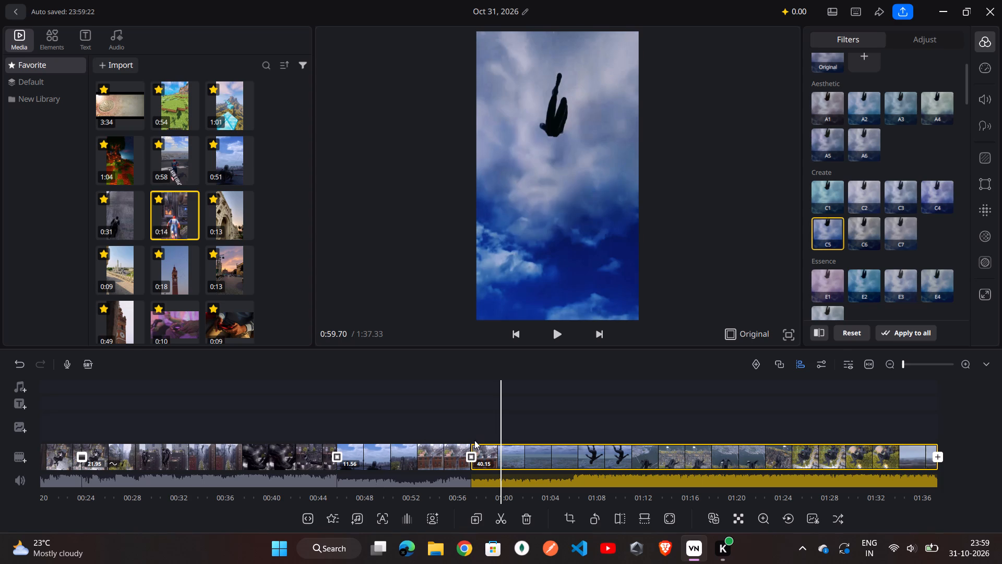
drag(510, 429, 533, 428)
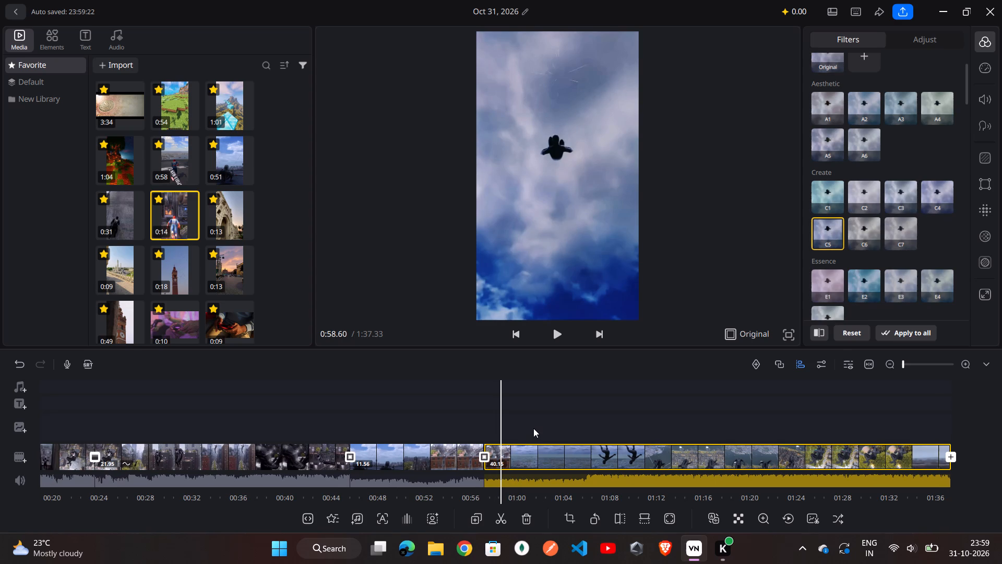
click(520, 416)
drag(463, 406, 508, 408)
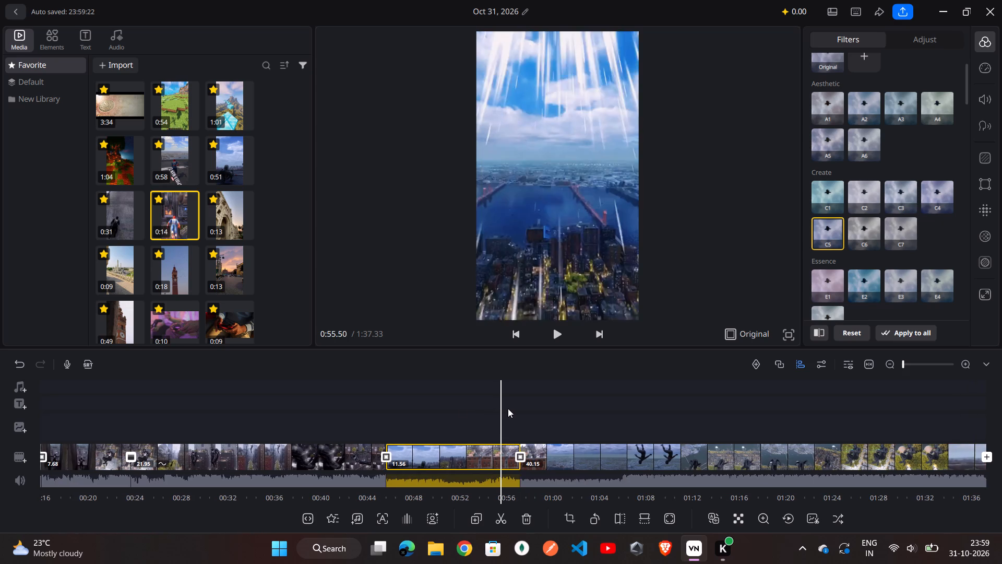
drag(508, 408, 452, 420)
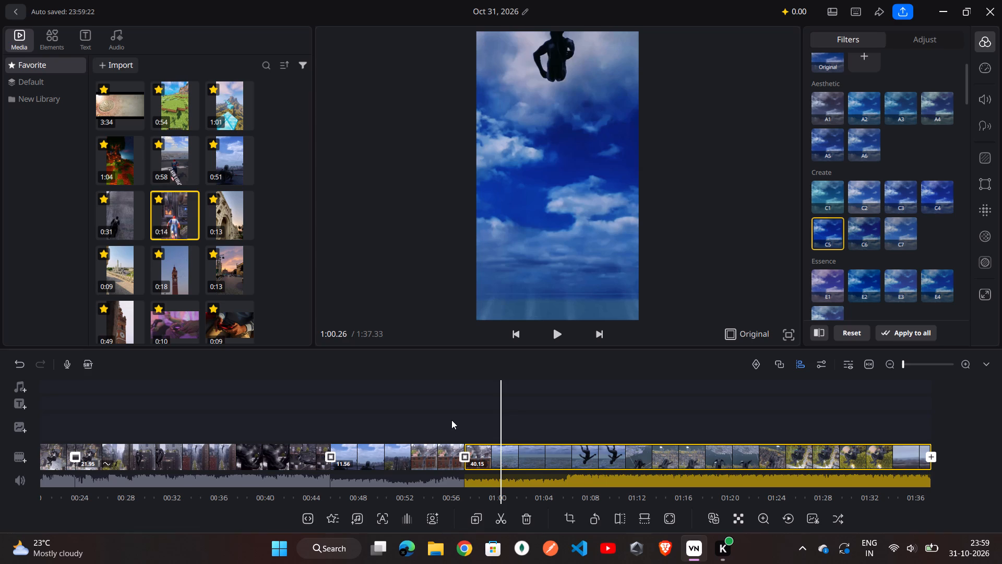
Review the skydive in the second rooftop segment from about 1:00 to the city view at 1:11.06.
drag(589, 441, 569, 429)
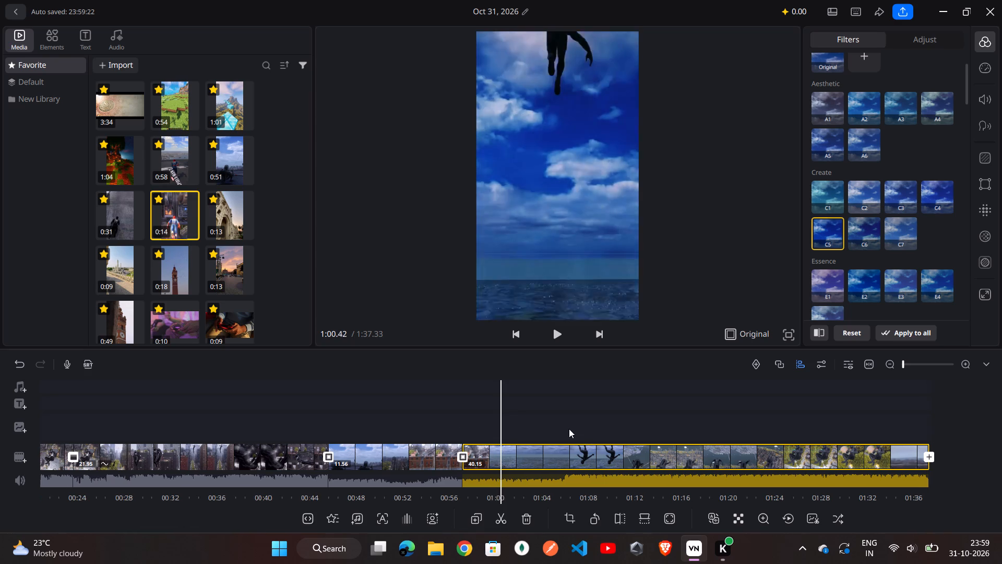
drag(569, 429, 556, 429)
click(524, 429)
drag(516, 429, 481, 438)
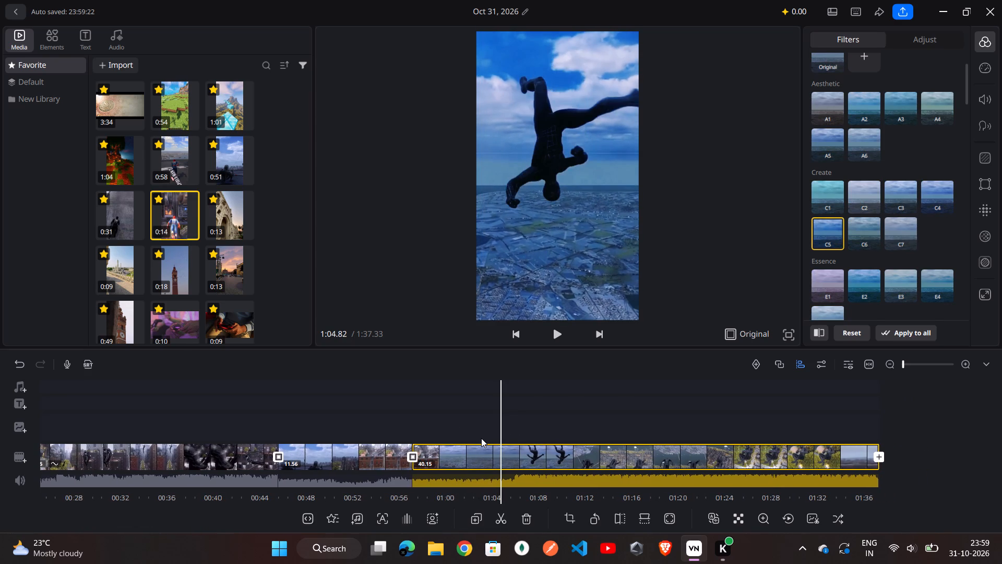
click(481, 438)
drag(481, 438, 452, 441)
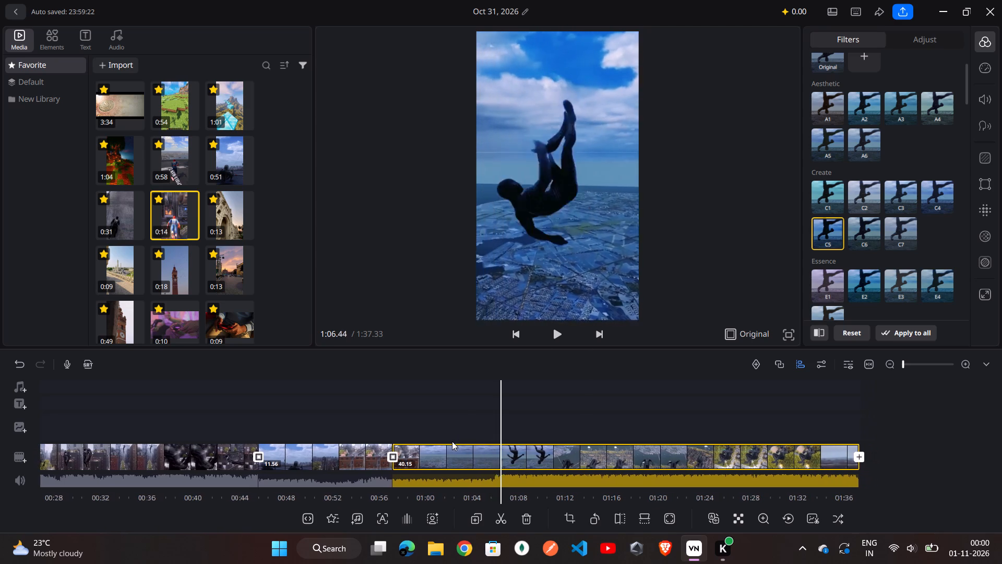
drag(452, 441, 432, 442)
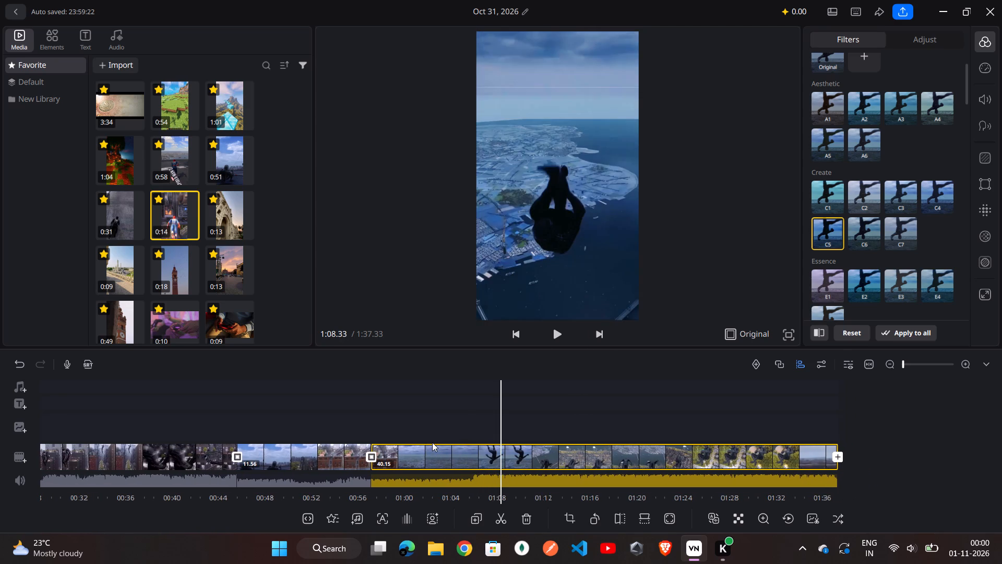
drag(432, 442, 402, 434)
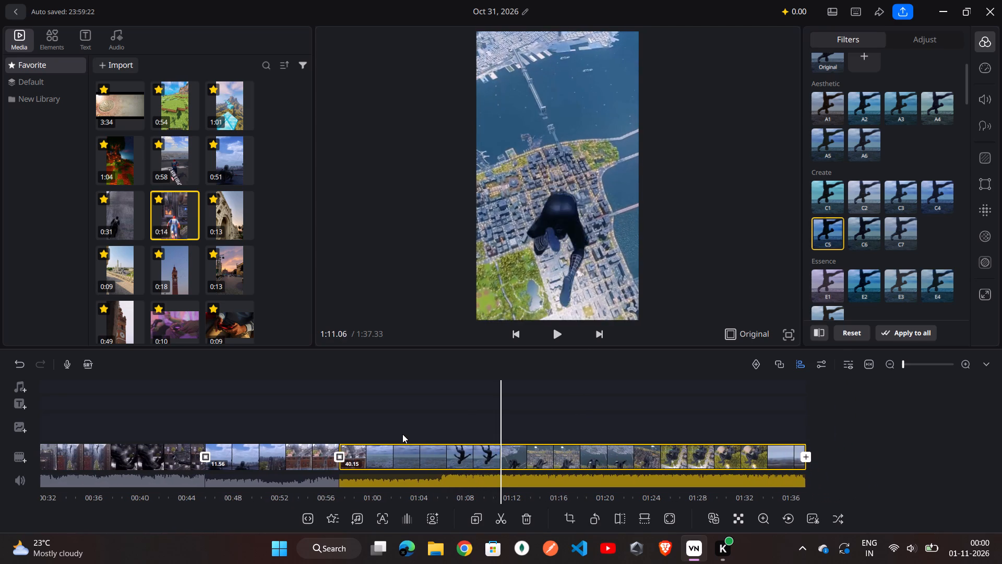
Review the footage again from just before the 0:57.18 cut through the fall to the park view at 1:23.05.
drag(402, 434, 479, 437)
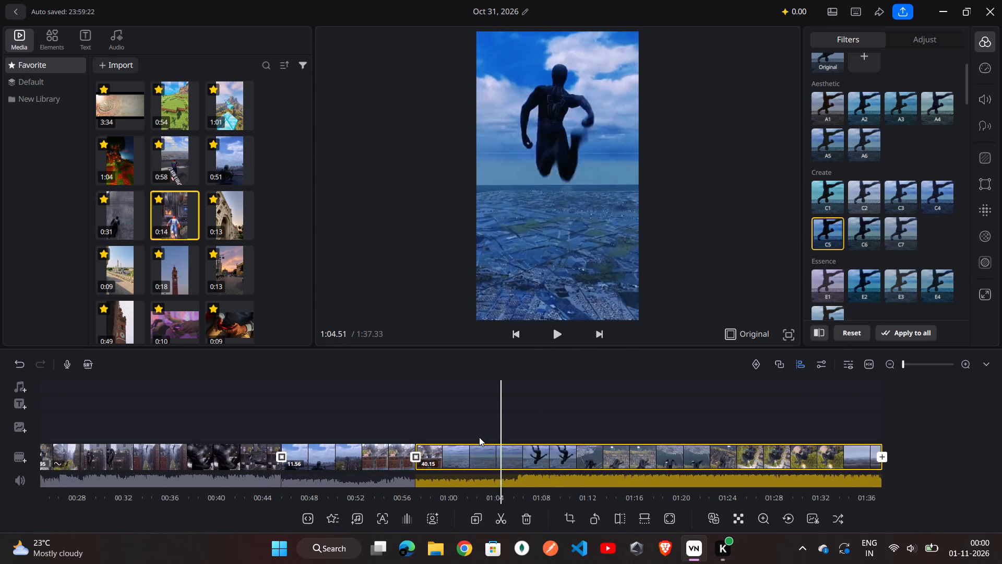
drag(479, 437, 552, 440)
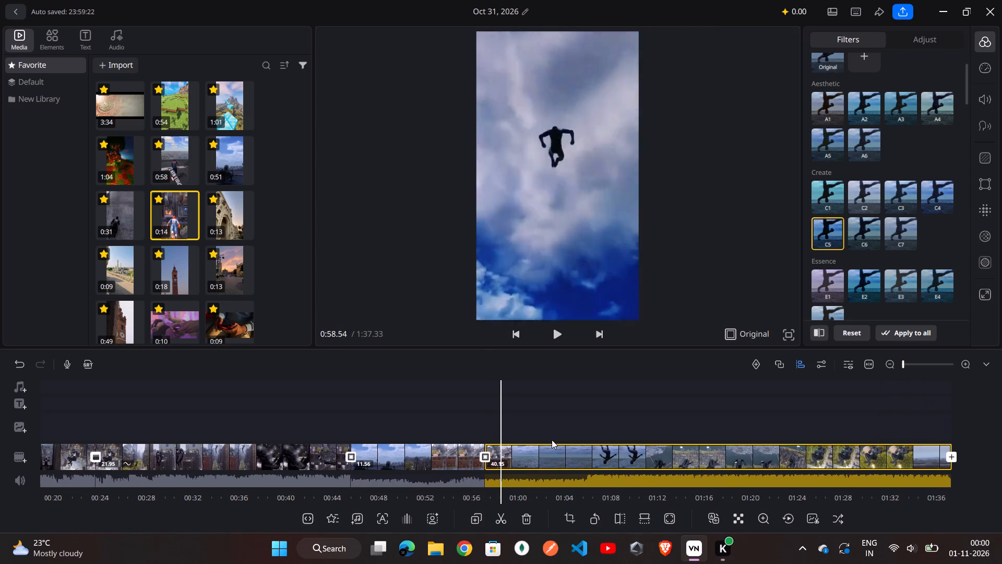
drag(552, 440, 565, 442)
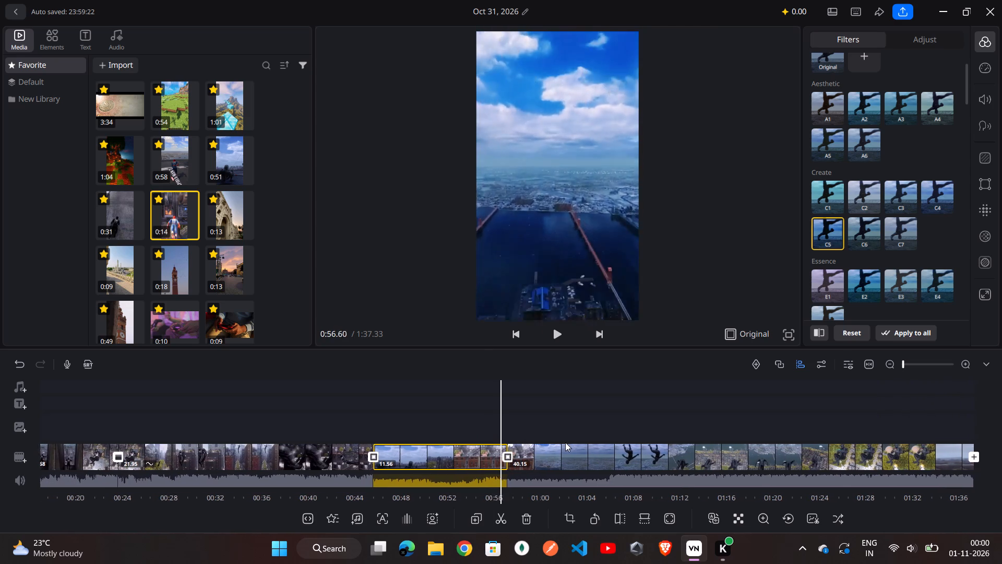
drag(565, 442, 512, 439)
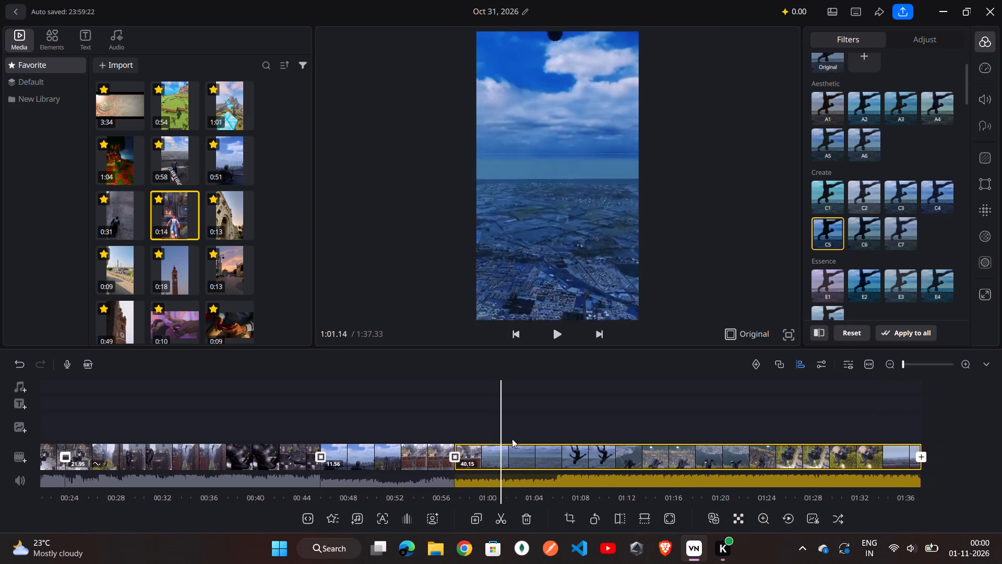
drag(512, 439, 466, 434)
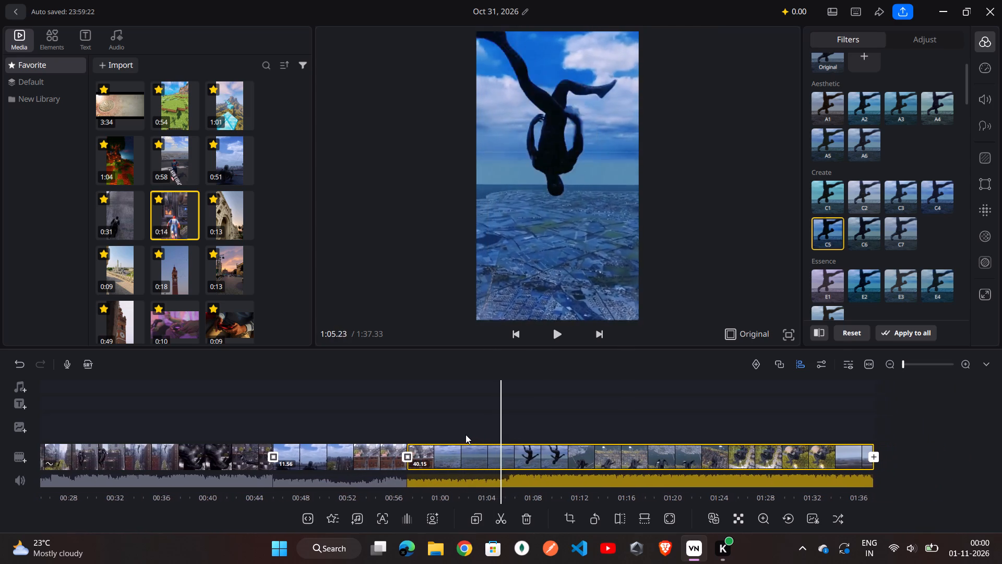
drag(466, 434, 396, 432)
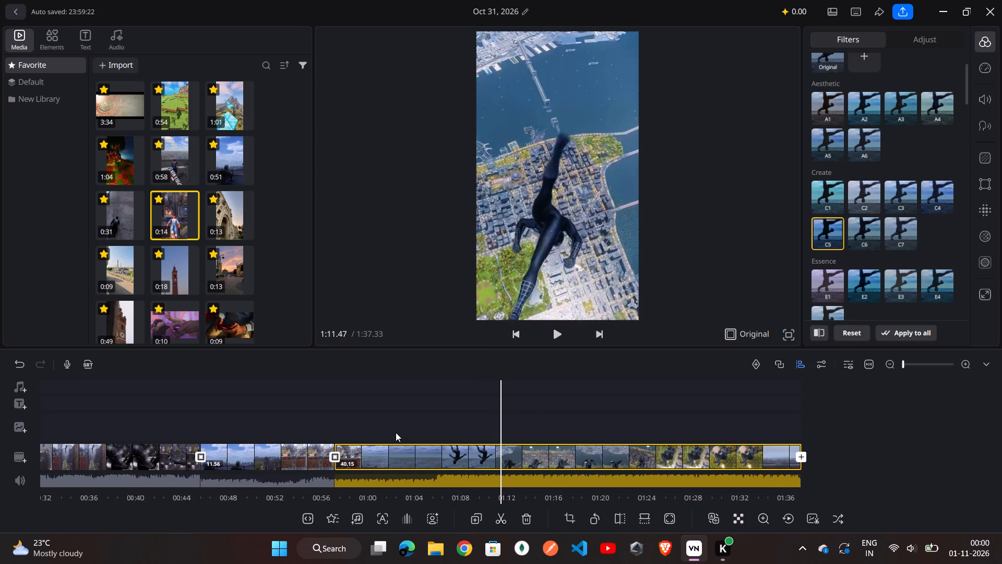
drag(396, 432, 374, 430)
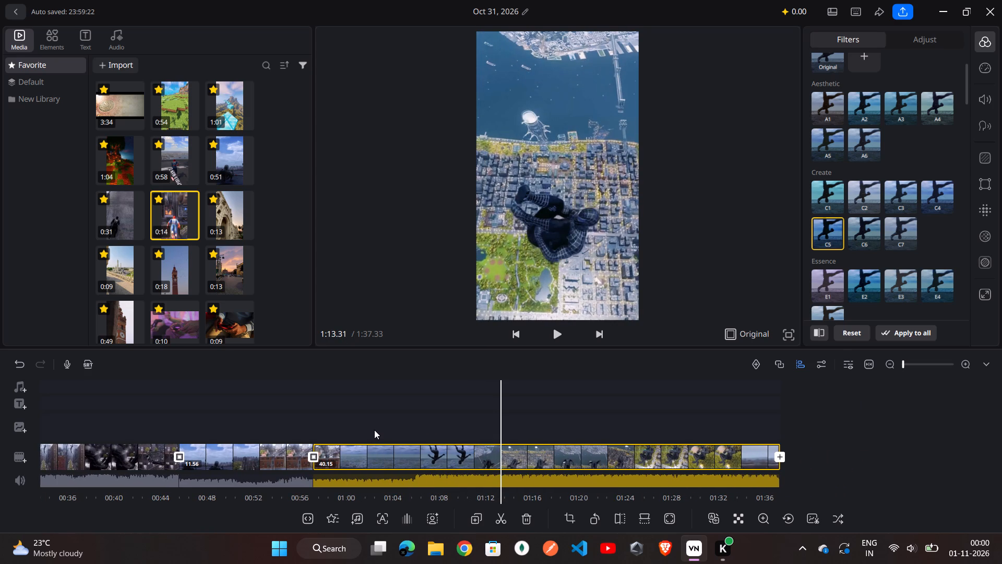
drag(374, 430, 349, 427)
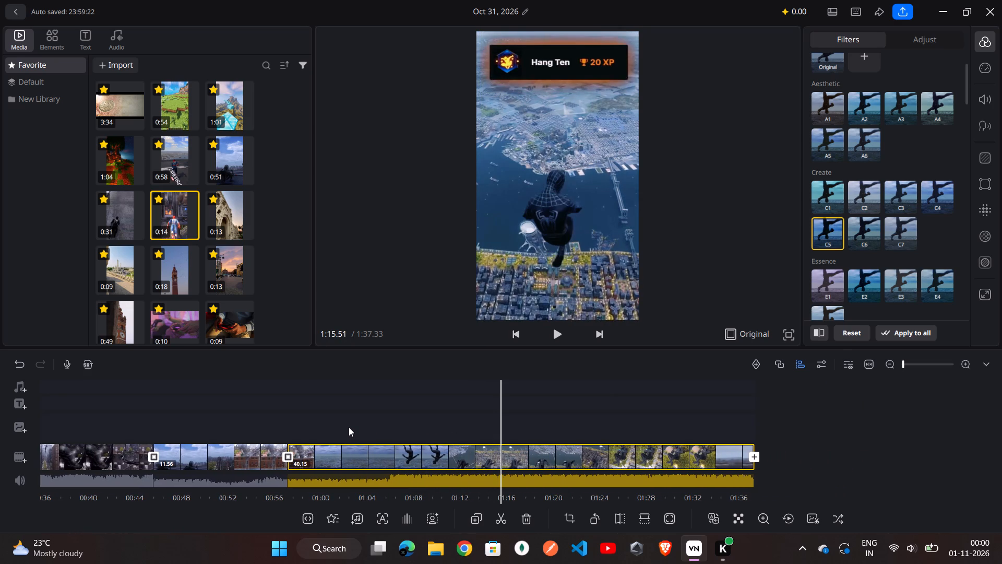
drag(349, 427, 344, 427)
drag(344, 427, 260, 420)
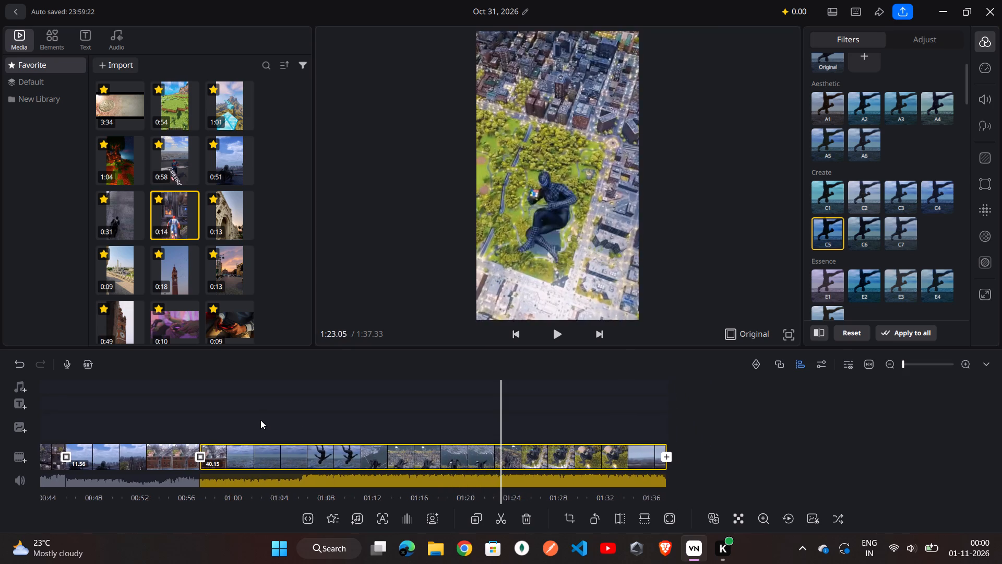
drag(260, 420, 427, 419)
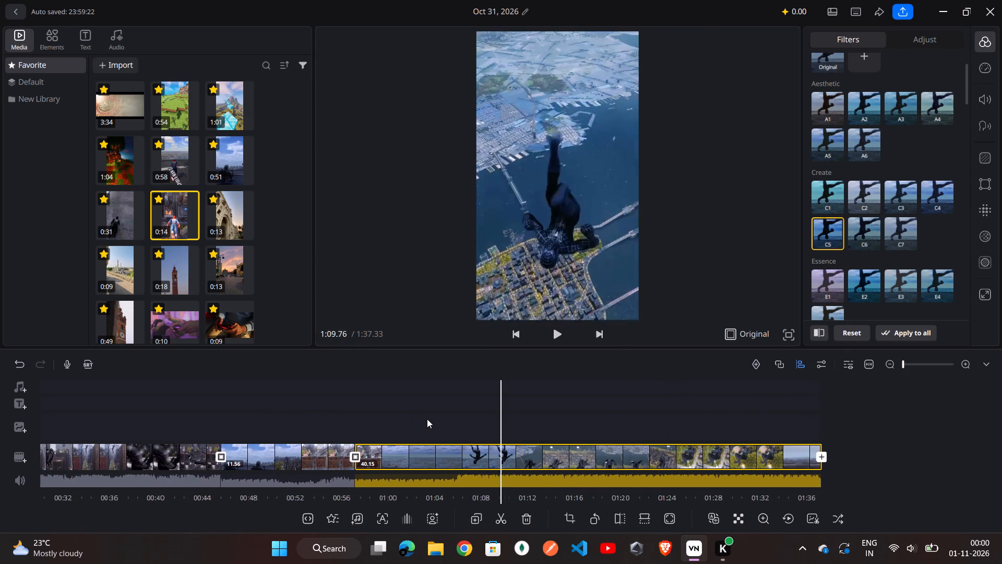
Try the Mood filter M1 on the second rooftop segment at 1:08.73, then apply L5 from the Lune set.
drag(427, 419, 427, 419)
scroll(872, 304, down, 6)
scroll(864, 292, up, 1)
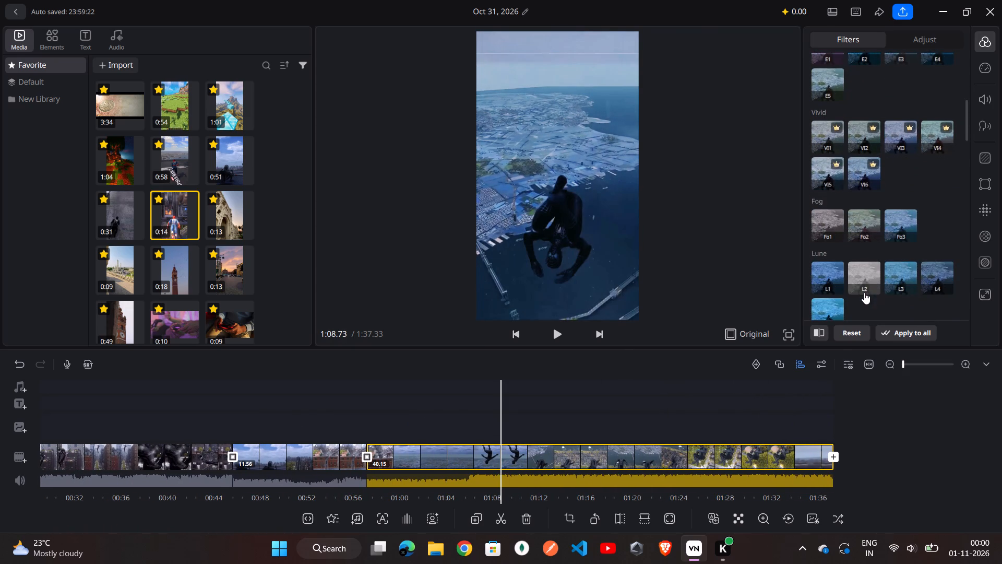
scroll(864, 292, down, 3)
click(821, 221)
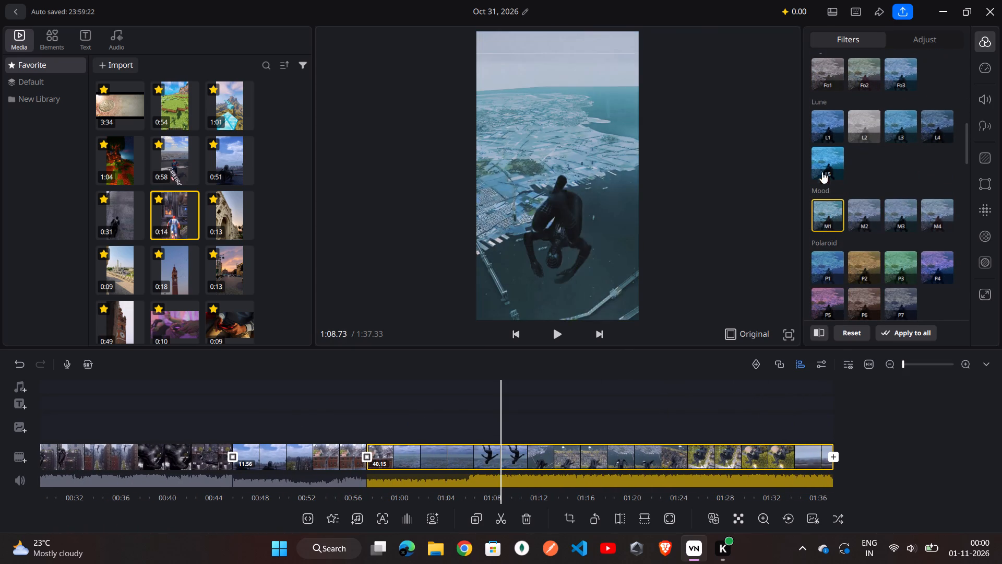
click(827, 159)
scroll(483, 418, down, 3)
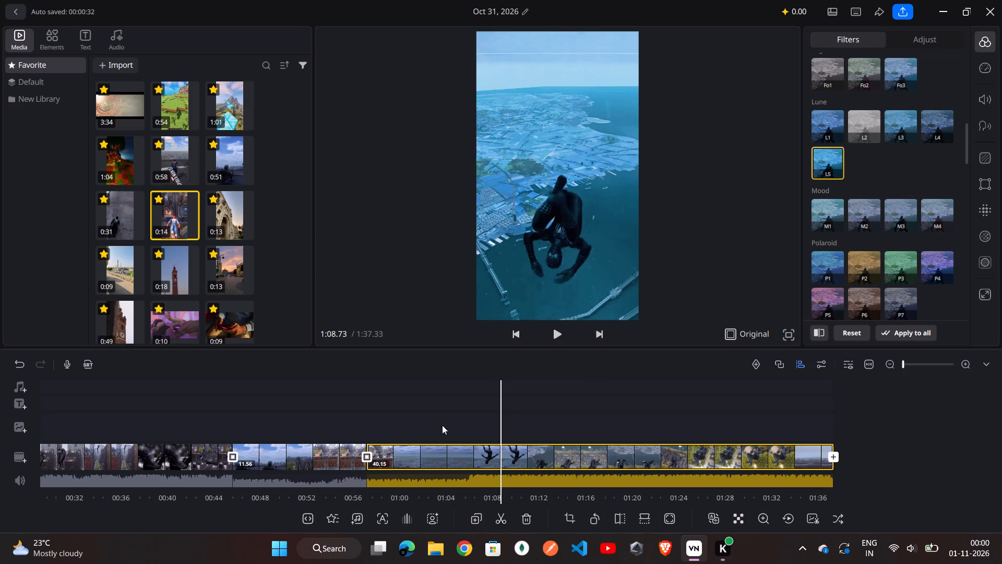
Check the L5 look across the skydive segment up to 1:13.25, then compare it with the first rooftop segment at 0:52.43.
drag(408, 426, 479, 421)
drag(639, 415, 637, 415)
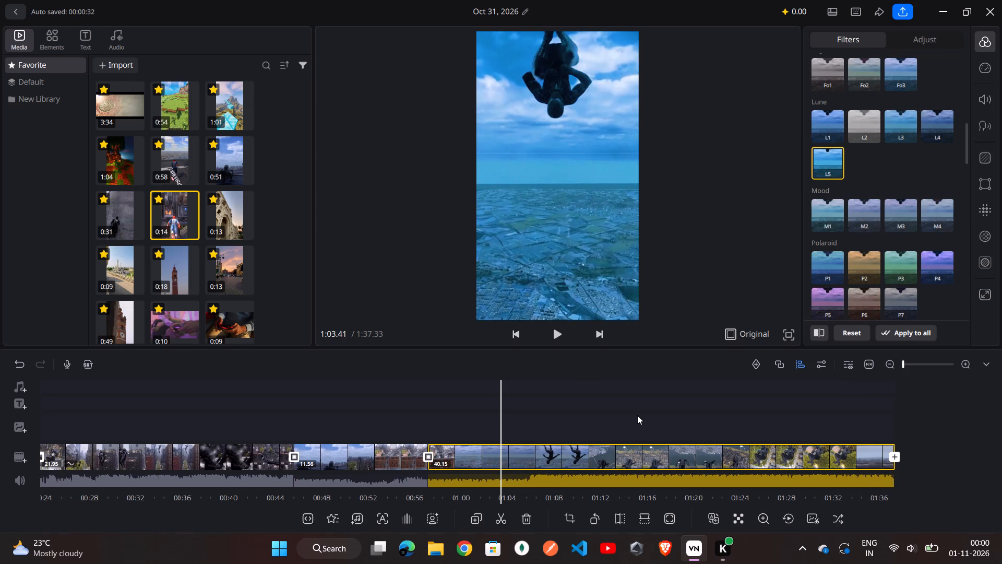
drag(637, 415, 544, 421)
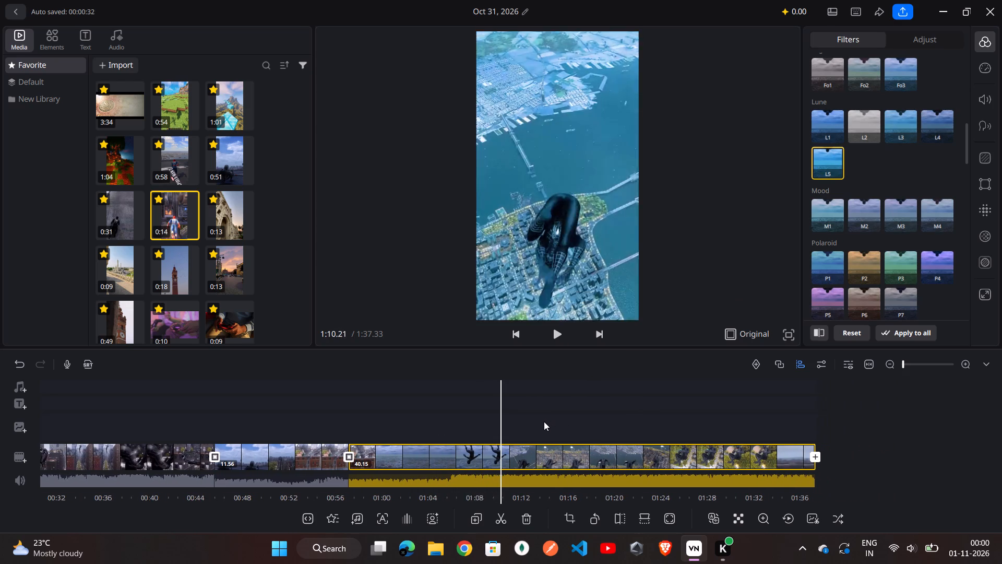
drag(544, 421, 541, 421)
drag(566, 417, 534, 422)
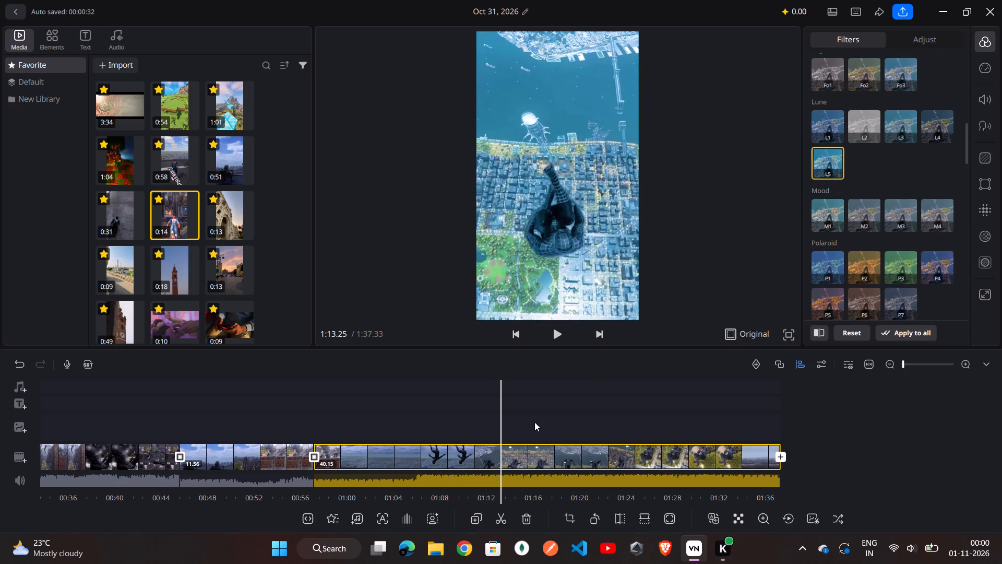
drag(534, 422, 510, 426)
drag(466, 421, 704, 421)
drag(465, 425, 528, 421)
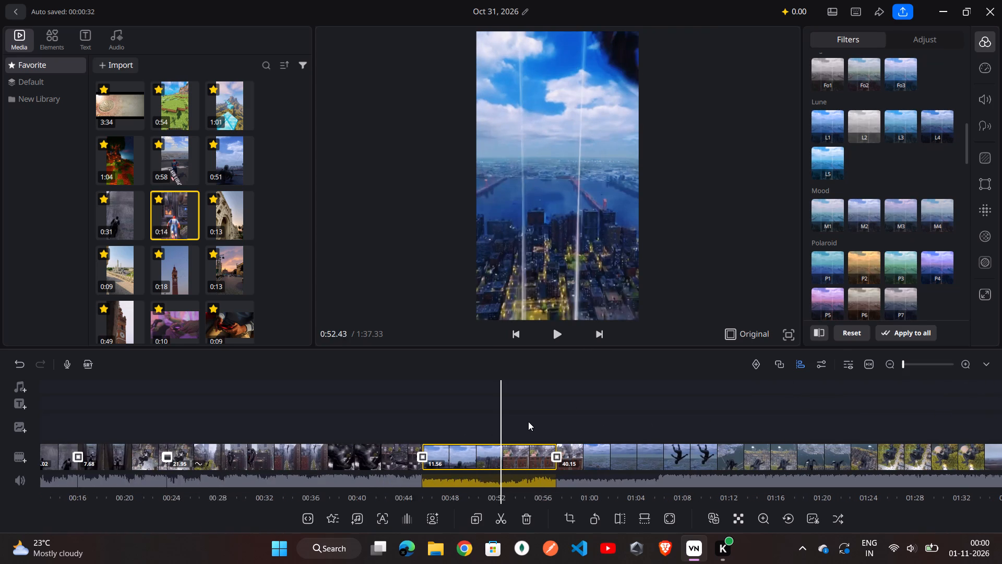
Apply the Mood filter M1 to the first rooftop segment at 0:50.69 and check it near the segment's end.
drag(528, 421, 530, 421)
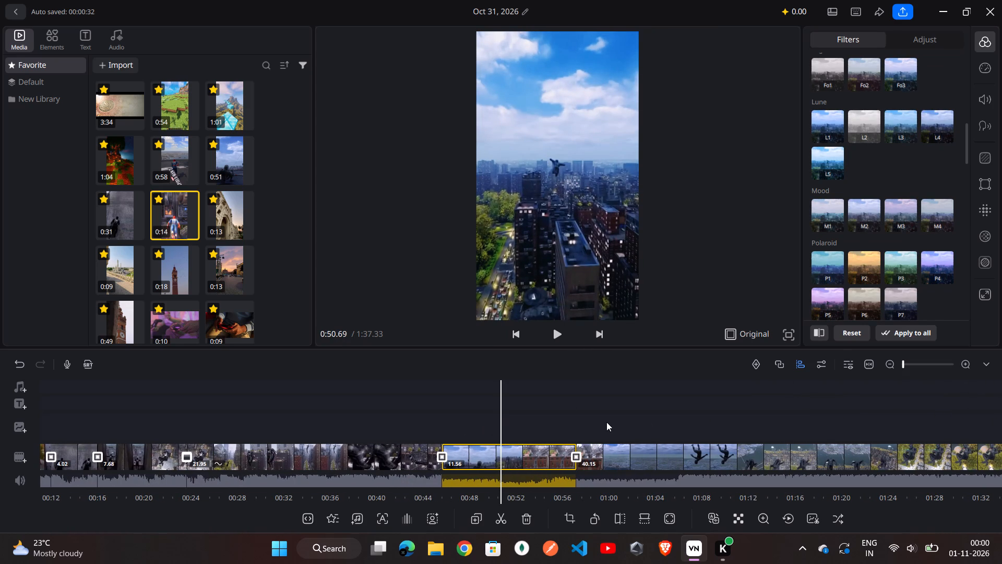
drag(606, 422, 599, 422)
click(826, 211)
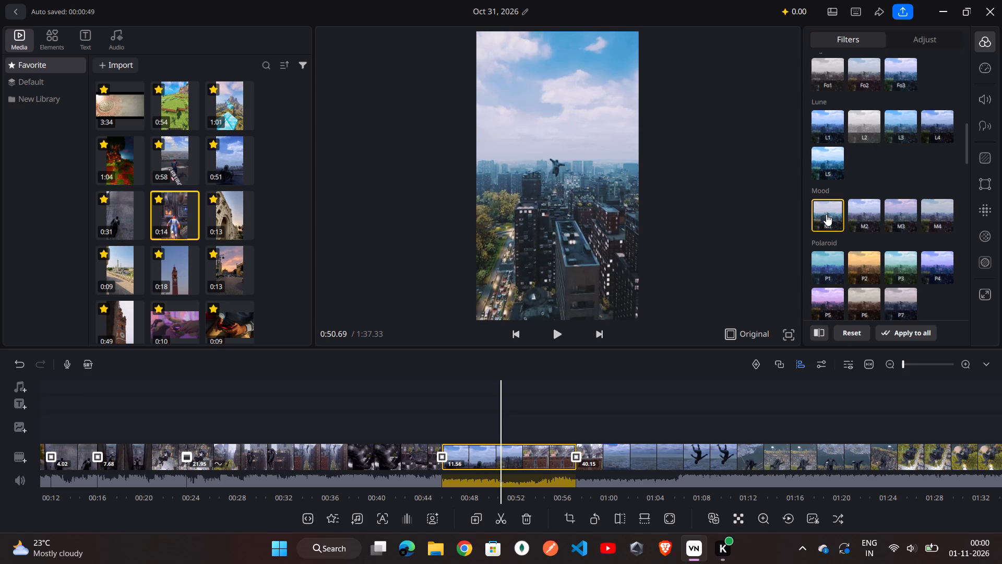
scroll(827, 214, down, 4)
scroll(712, 364, down, 2)
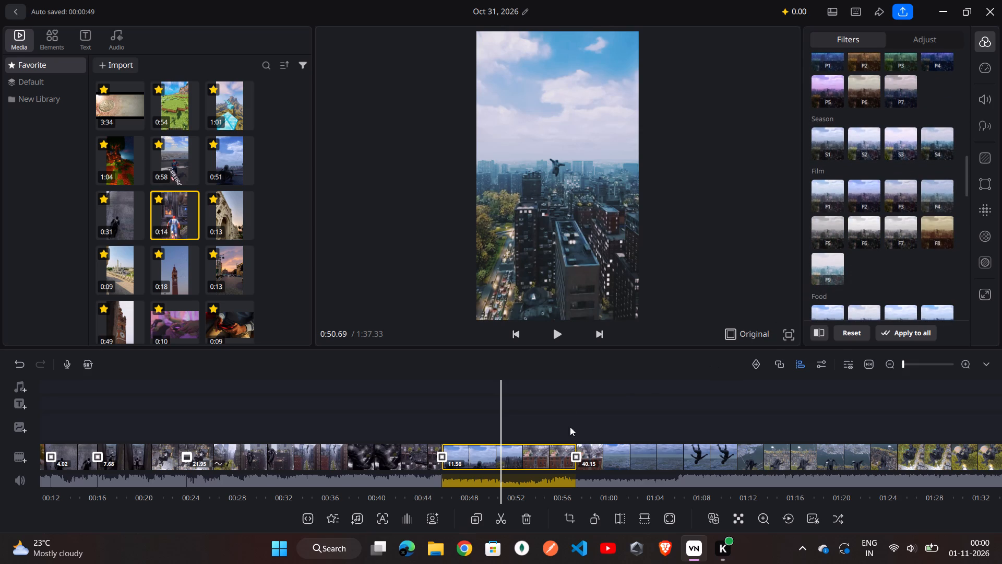
drag(579, 421, 505, 427)
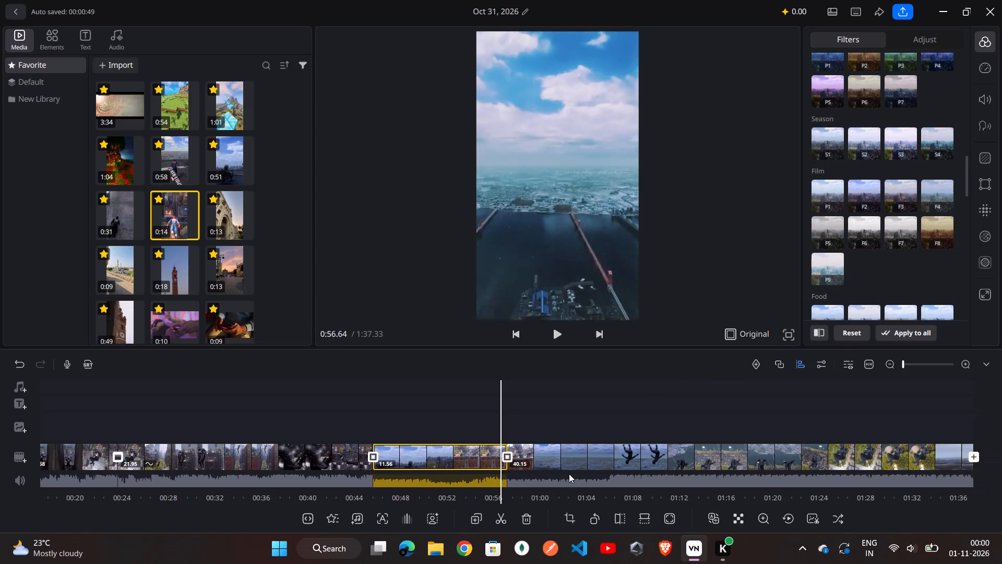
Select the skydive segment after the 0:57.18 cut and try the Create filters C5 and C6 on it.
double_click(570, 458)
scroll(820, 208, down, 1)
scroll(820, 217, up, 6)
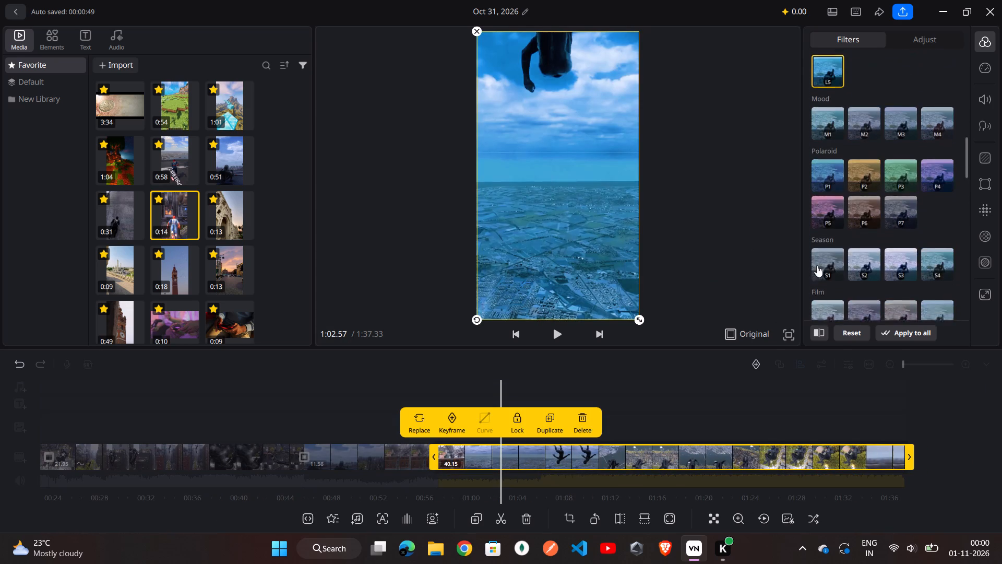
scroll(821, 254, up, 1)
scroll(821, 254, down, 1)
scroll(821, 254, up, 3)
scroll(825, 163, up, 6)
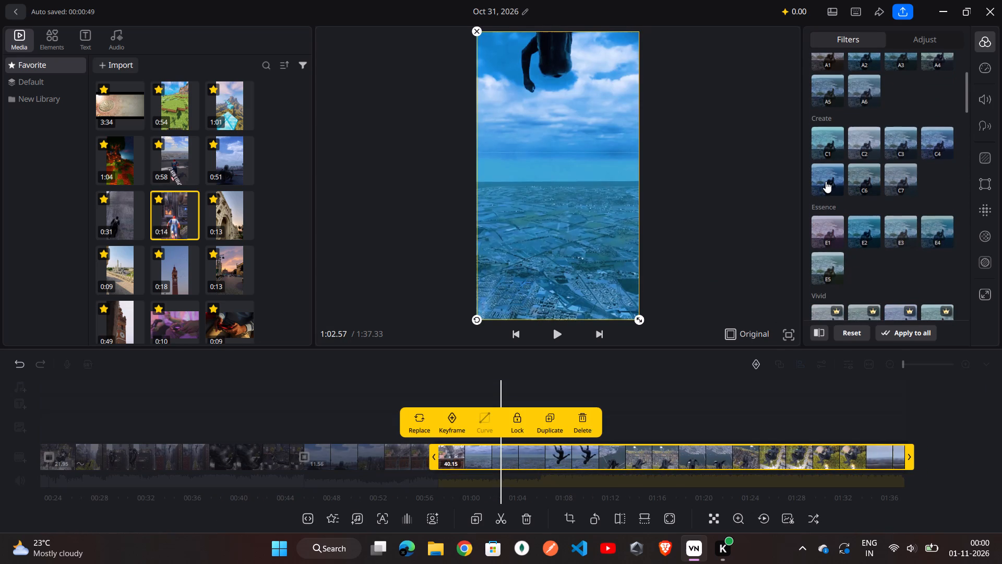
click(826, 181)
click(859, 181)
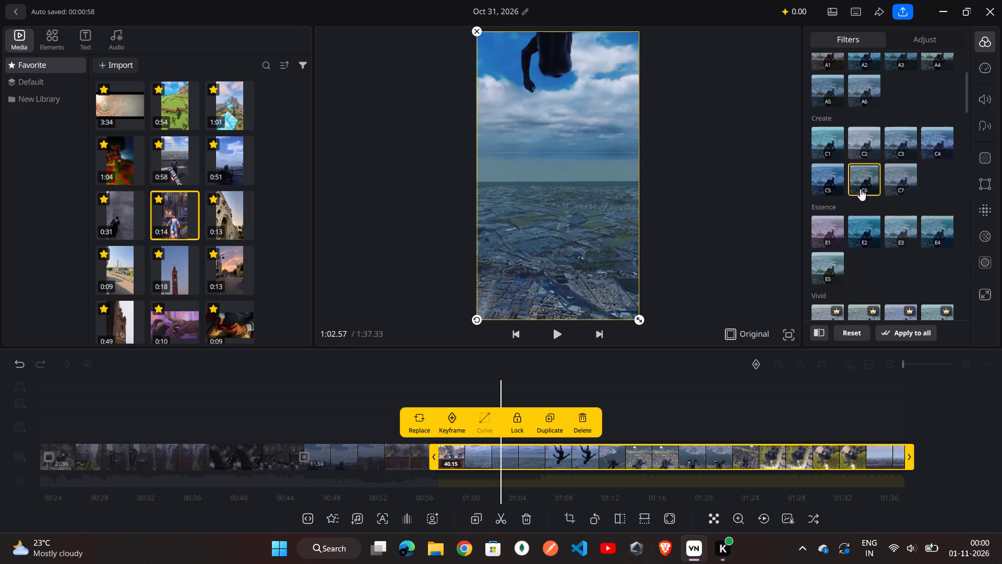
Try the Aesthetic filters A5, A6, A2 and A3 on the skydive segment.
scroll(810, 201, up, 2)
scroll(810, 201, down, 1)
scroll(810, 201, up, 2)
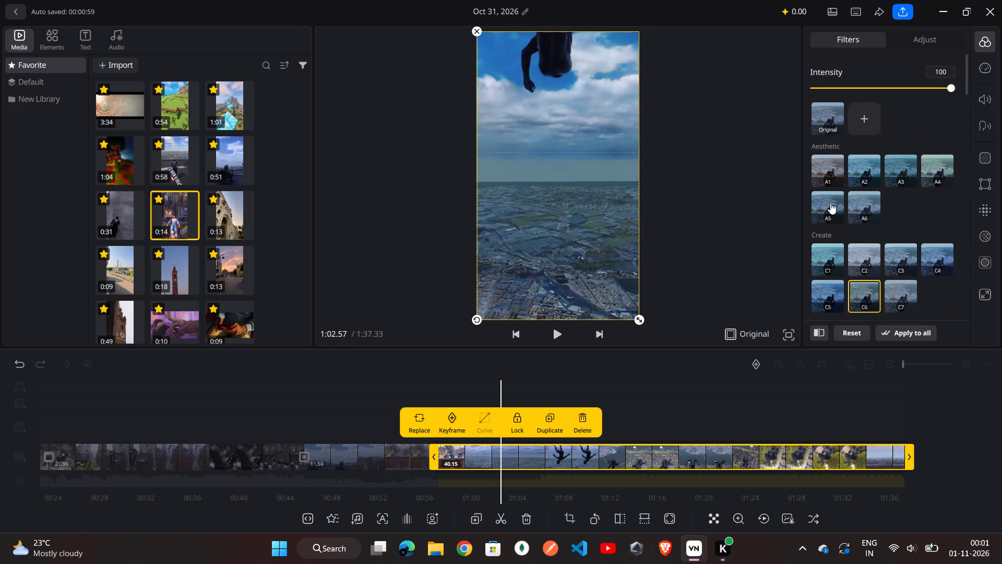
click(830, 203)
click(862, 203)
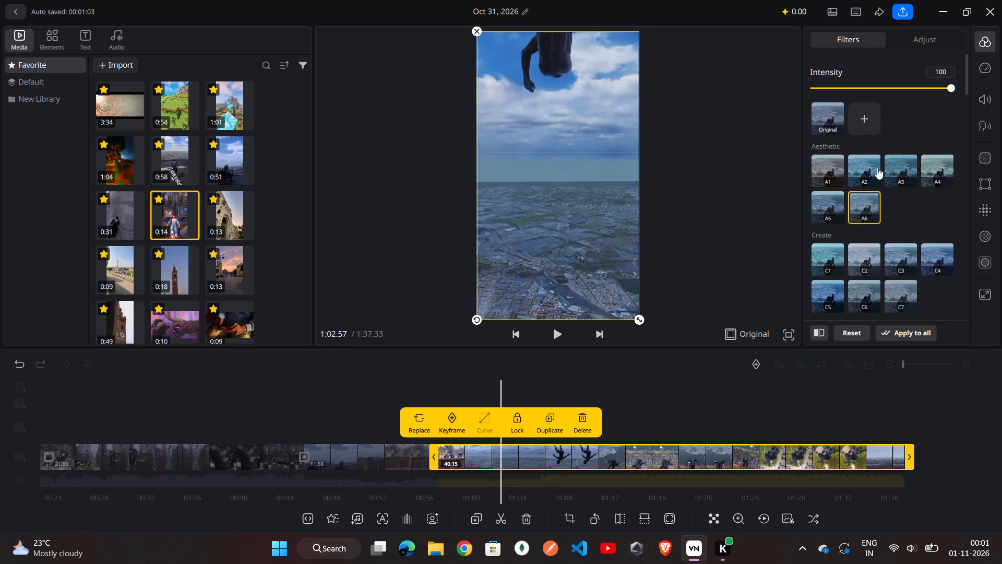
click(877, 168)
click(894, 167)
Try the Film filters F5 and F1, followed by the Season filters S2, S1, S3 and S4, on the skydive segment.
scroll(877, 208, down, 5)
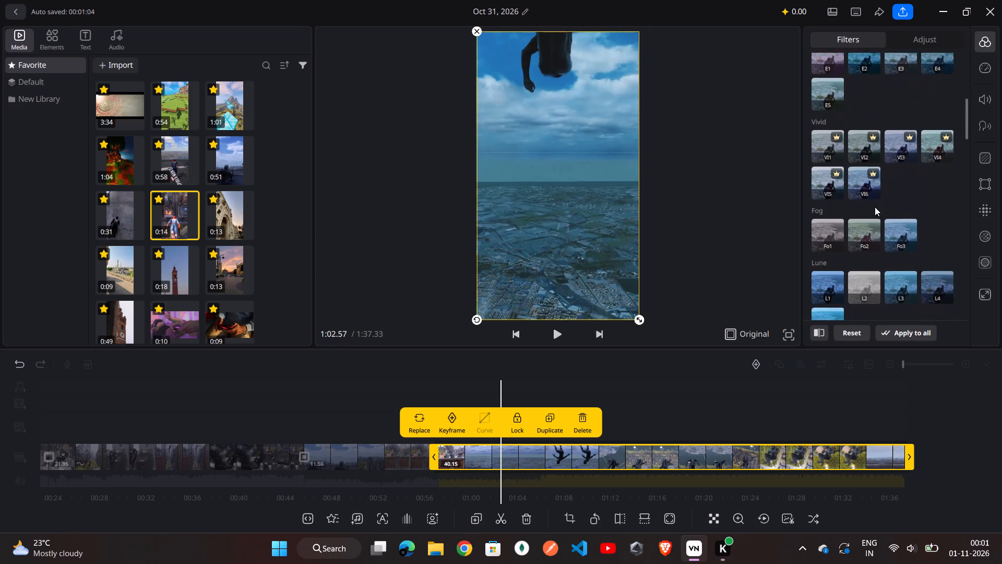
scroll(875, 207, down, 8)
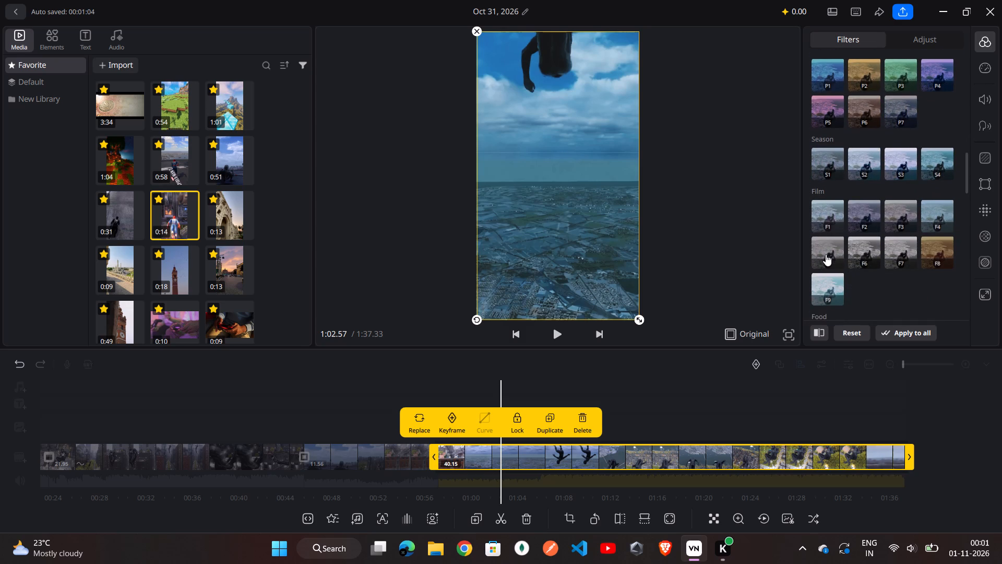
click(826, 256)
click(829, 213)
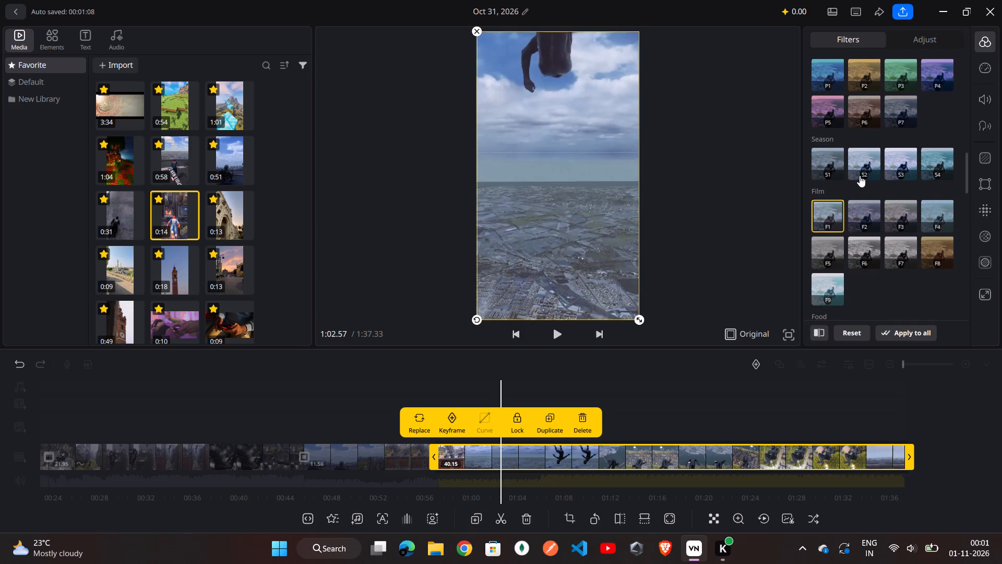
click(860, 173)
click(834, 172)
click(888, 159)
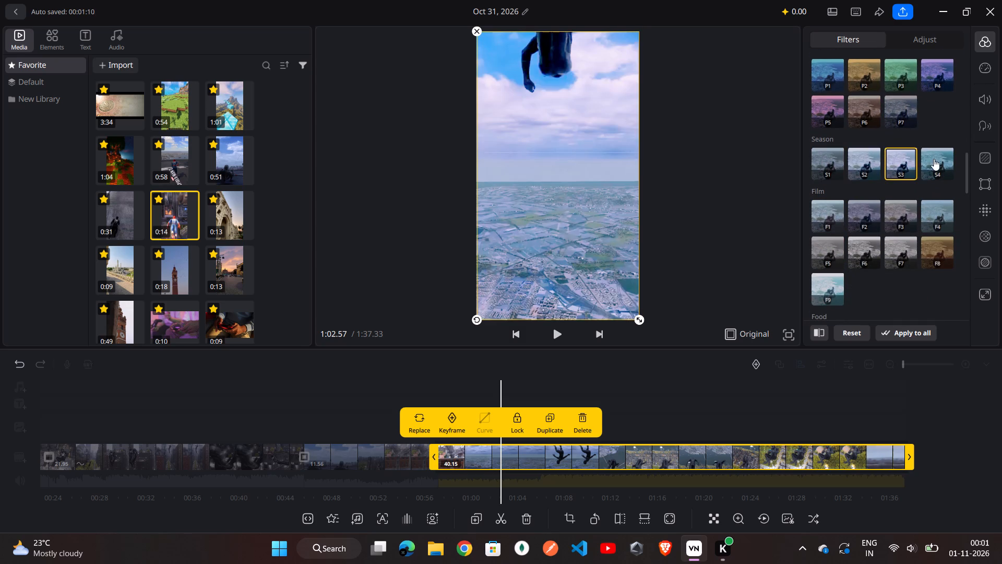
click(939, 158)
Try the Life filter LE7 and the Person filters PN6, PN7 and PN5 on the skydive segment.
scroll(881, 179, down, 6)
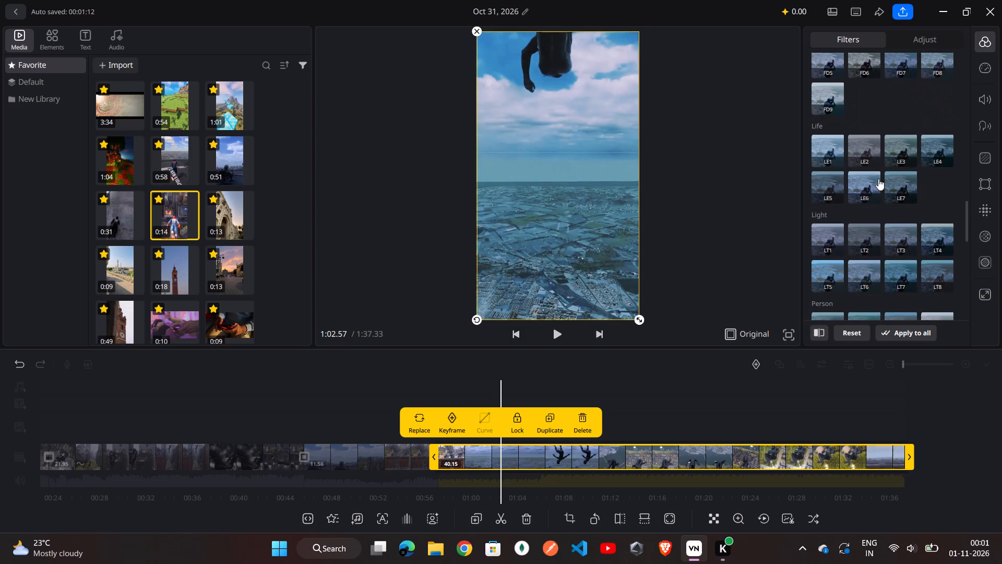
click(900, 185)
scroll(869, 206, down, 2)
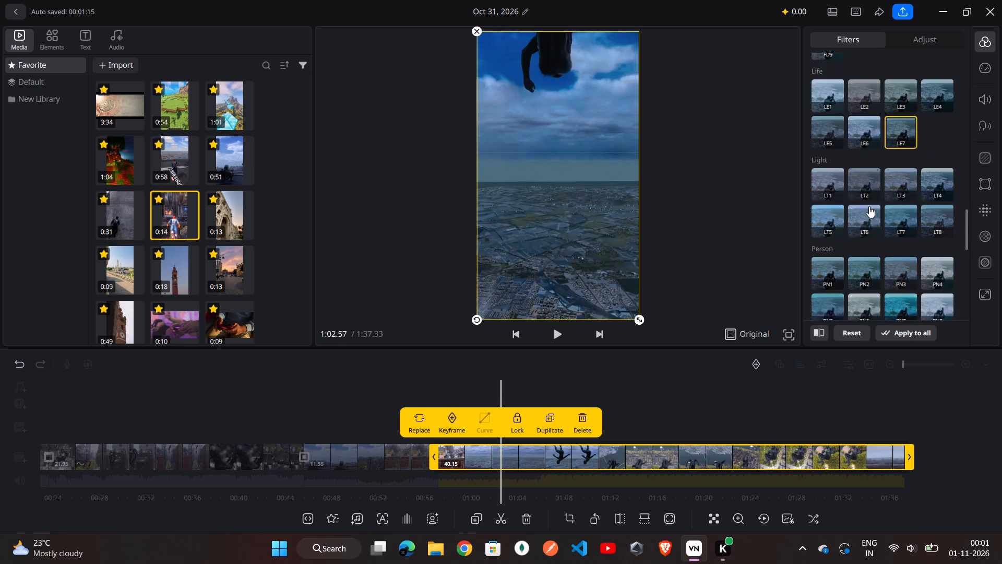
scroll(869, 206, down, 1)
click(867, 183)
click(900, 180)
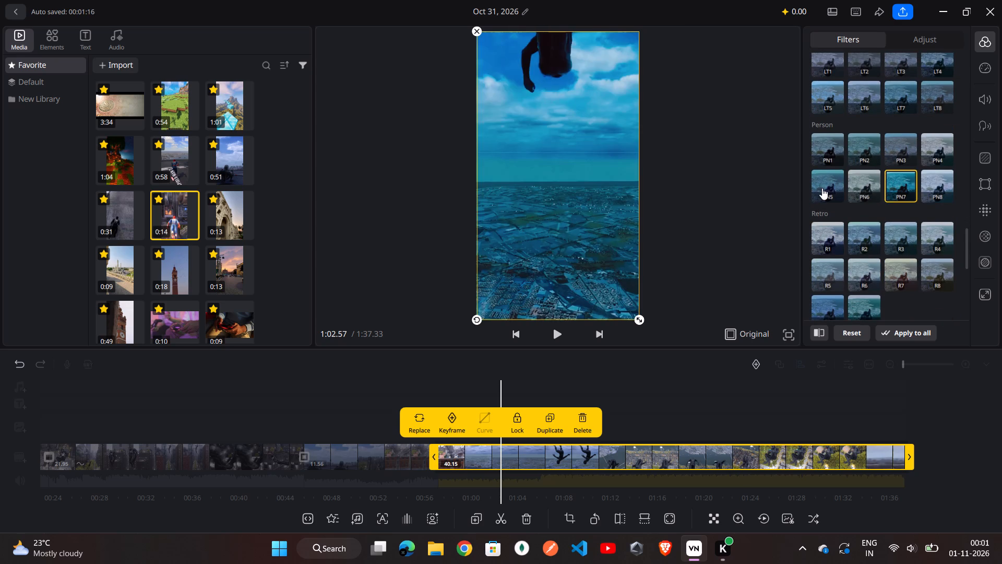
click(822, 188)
Try the Retro filter R9 on the skydive segment and settle on R10 instead.
scroll(844, 196, down, 2)
click(834, 181)
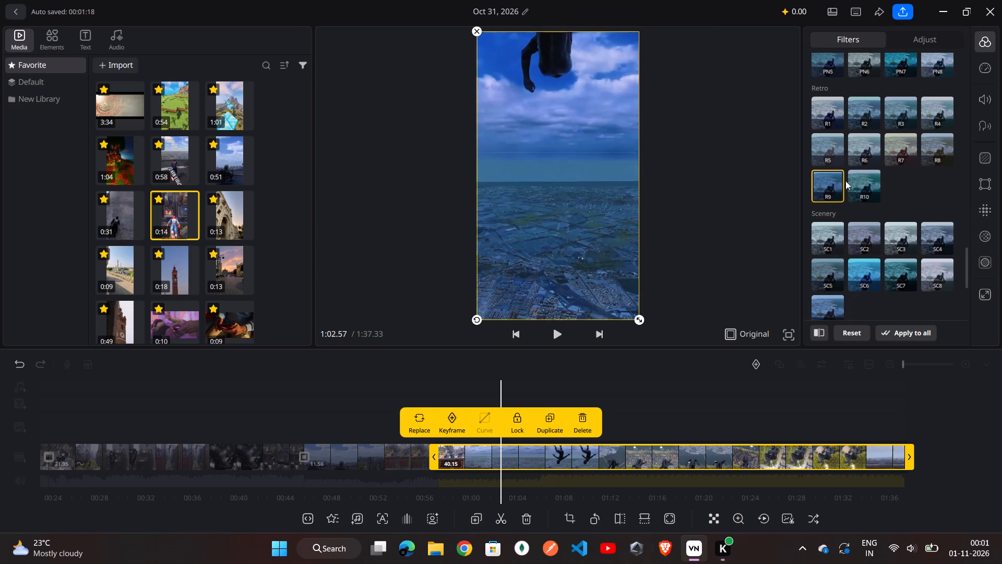
click(863, 180)
Check the R10 look across the fall up to 1:08.67 and compare it with the preceding rooftop and building-jump segments.
drag(615, 387, 605, 389)
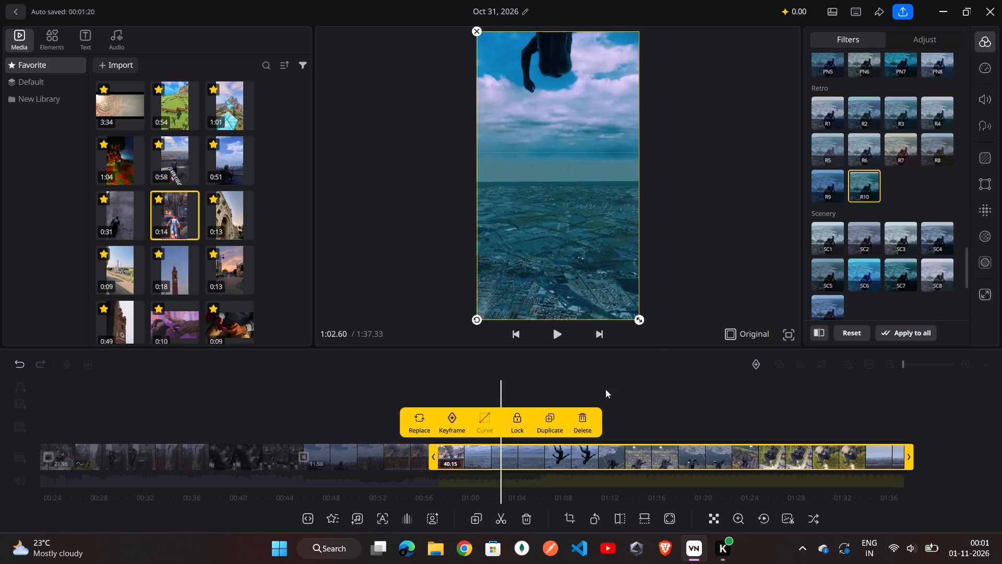
drag(605, 389, 601, 390)
drag(621, 387, 582, 390)
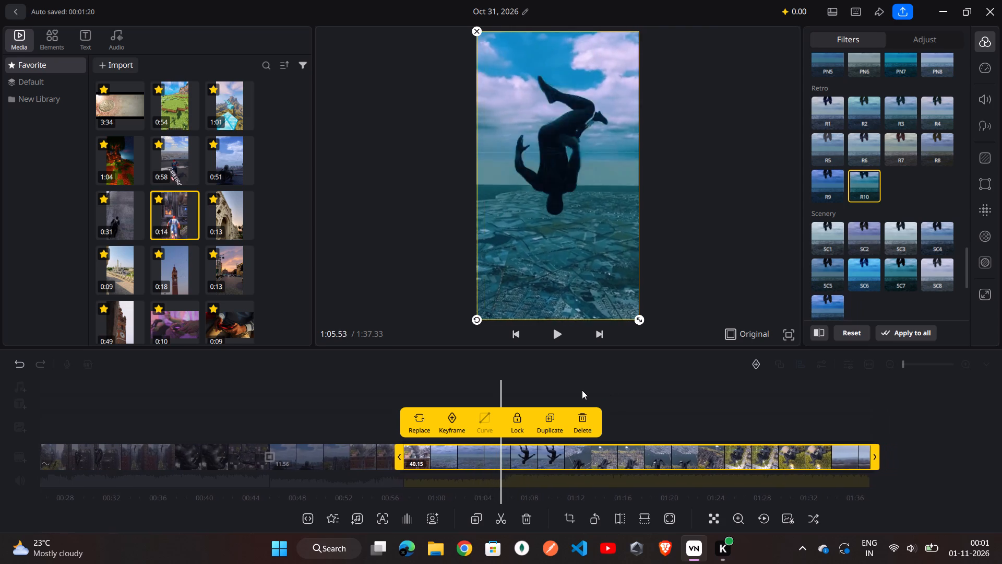
drag(582, 390, 554, 390)
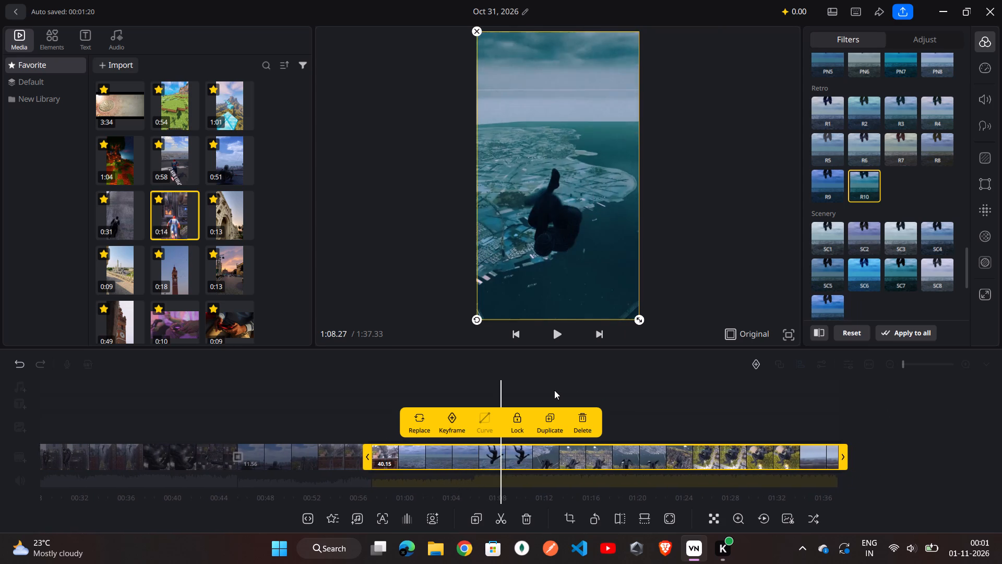
drag(554, 390, 550, 390)
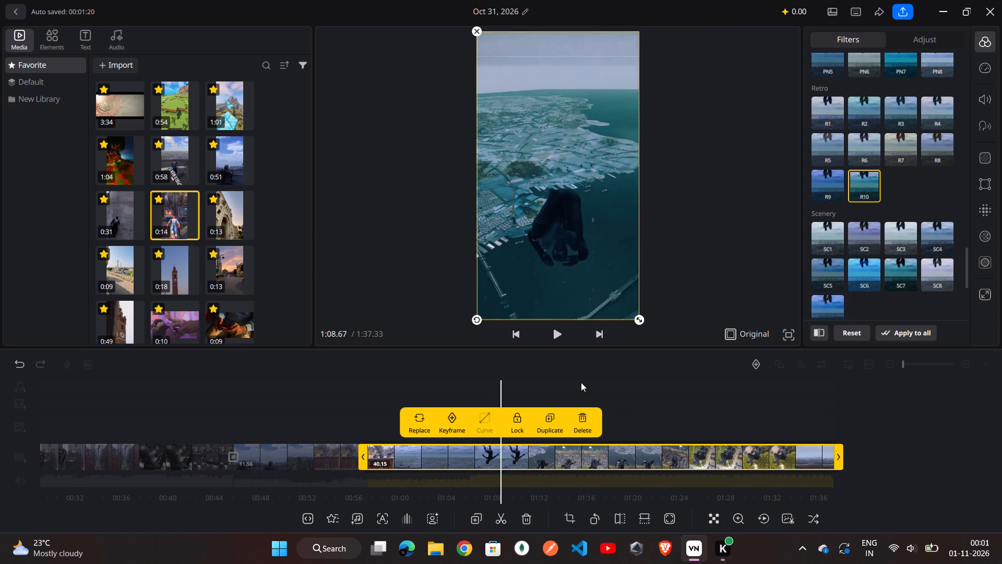
click(622, 372)
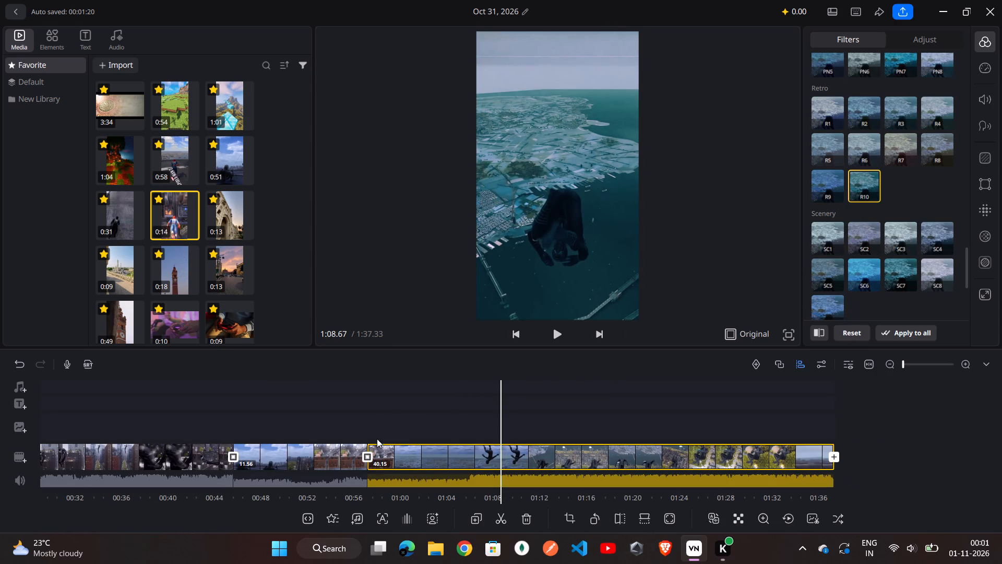
drag(376, 416, 551, 416)
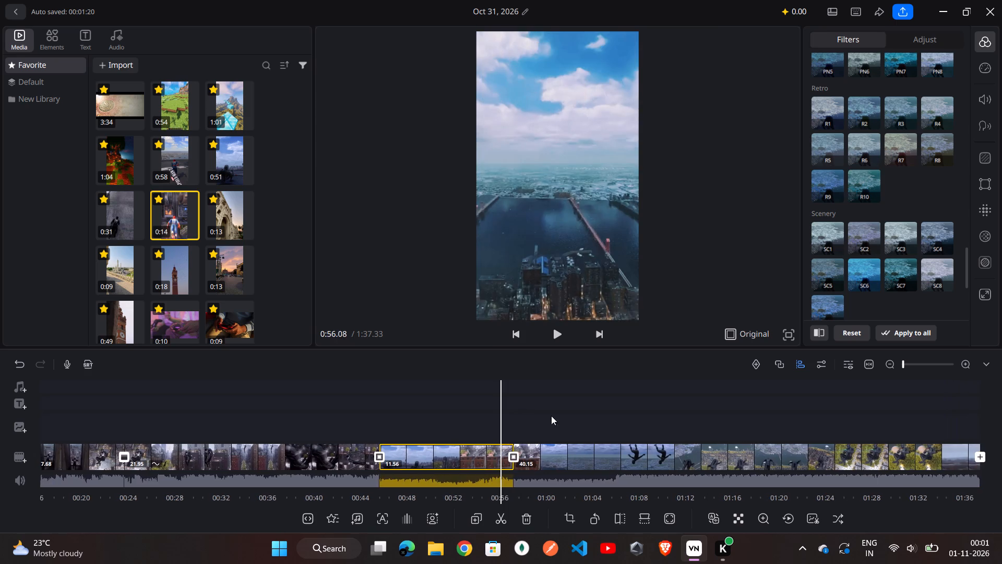
drag(551, 416, 672, 412)
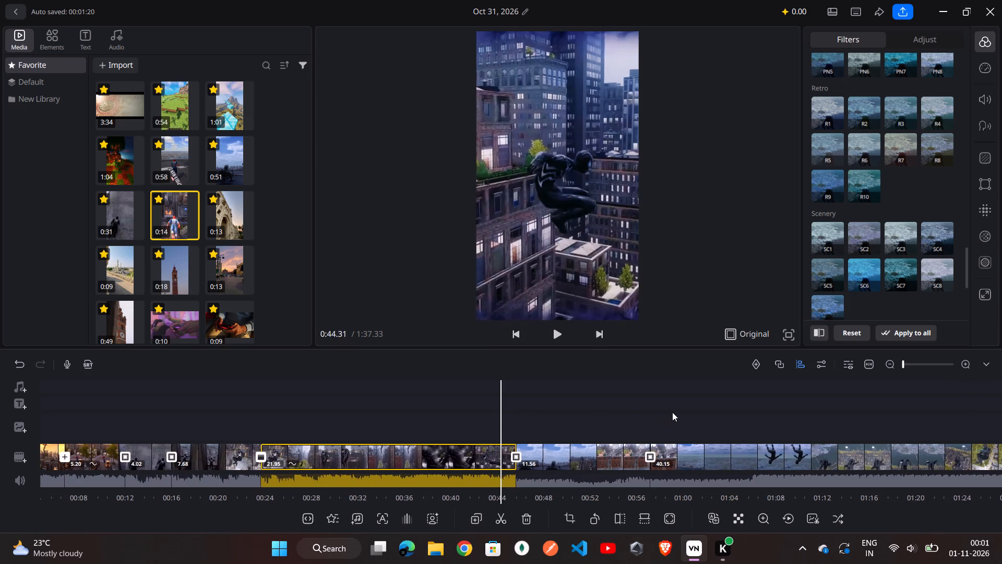
drag(672, 412, 673, 412)
drag(631, 398, 586, 411)
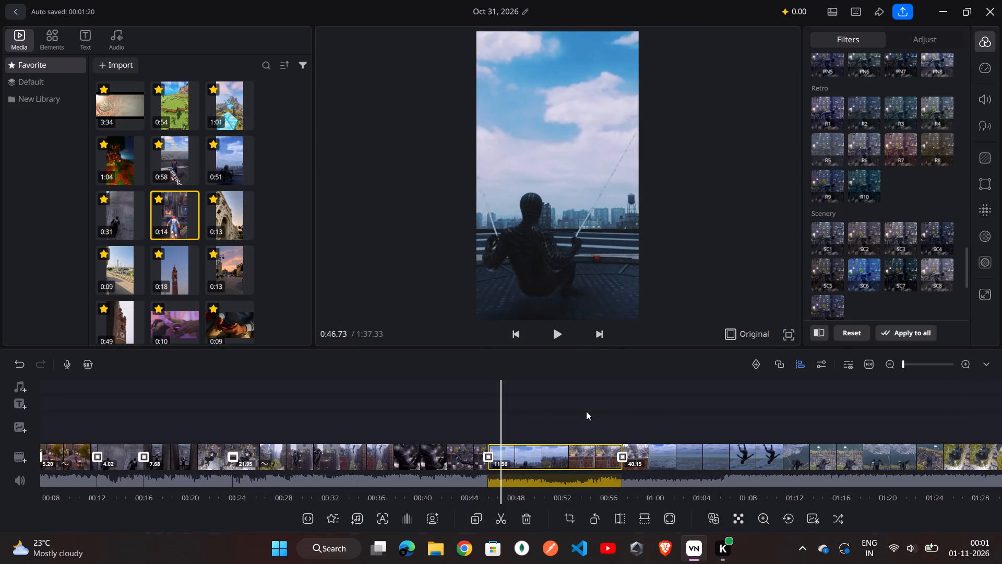
Review the R10 look through the fall and park views past 1:28.57, returning to 1:03.21.
drag(586, 411, 462, 405)
drag(559, 410, 477, 410)
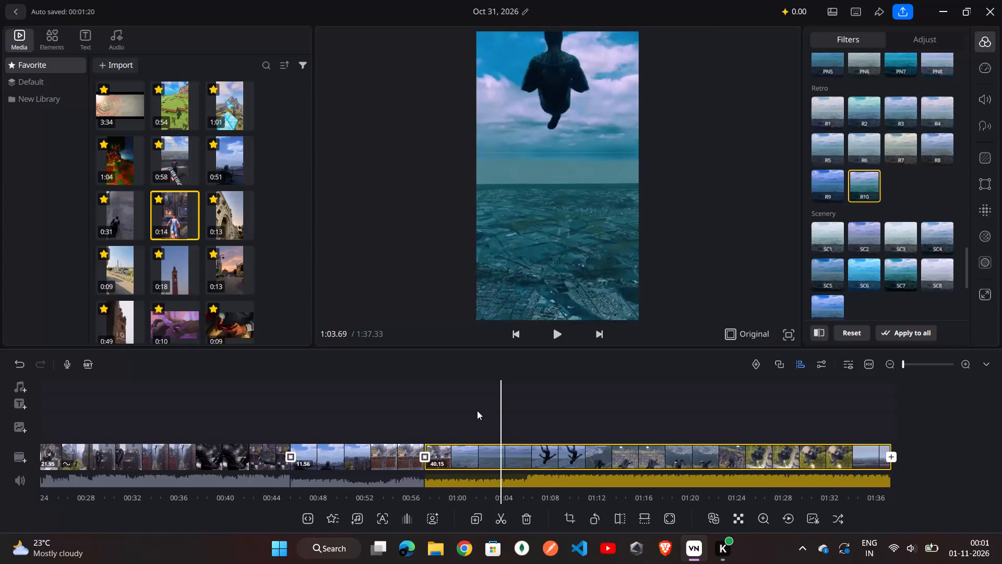
drag(477, 410, 430, 408)
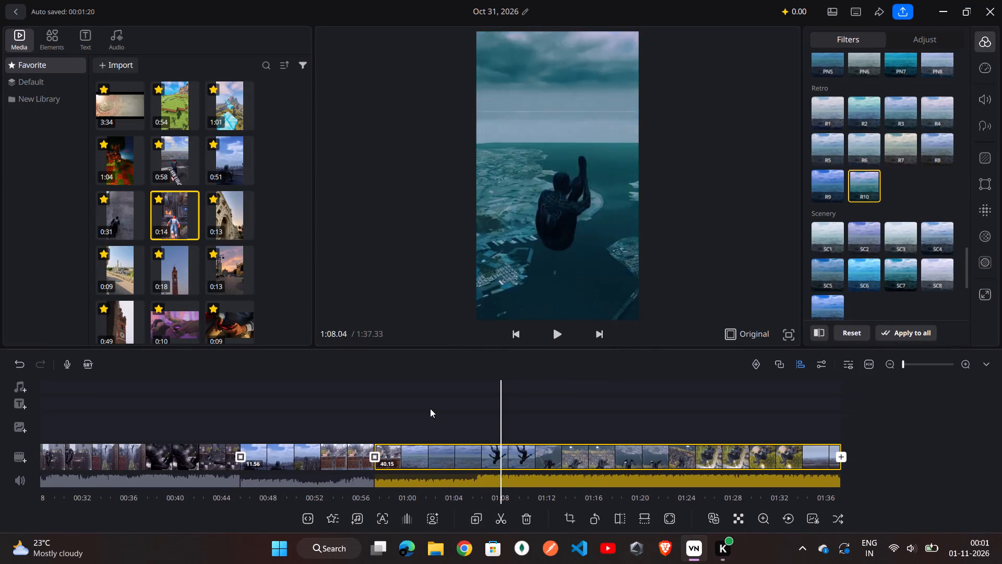
drag(430, 408, 421, 408)
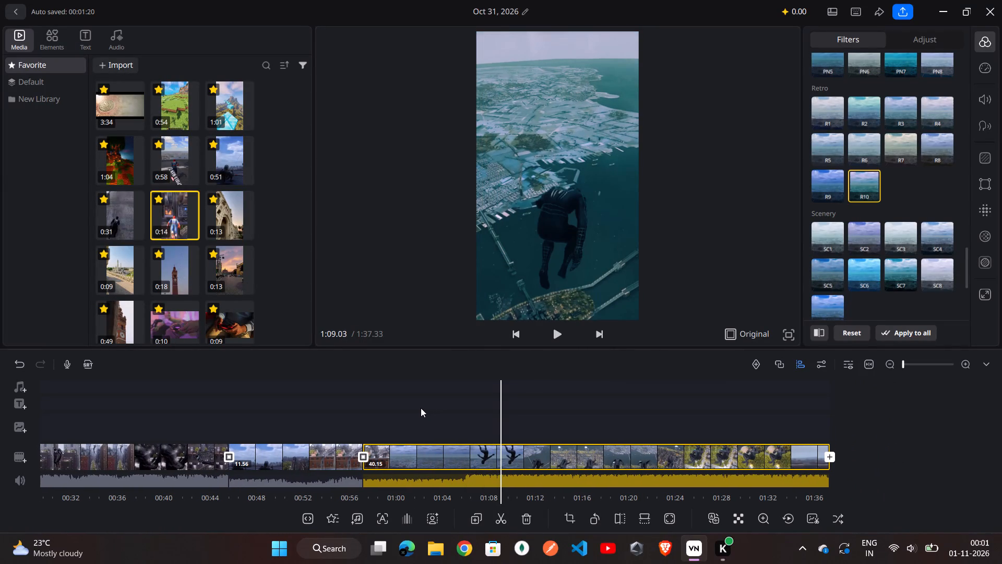
drag(421, 408, 415, 406)
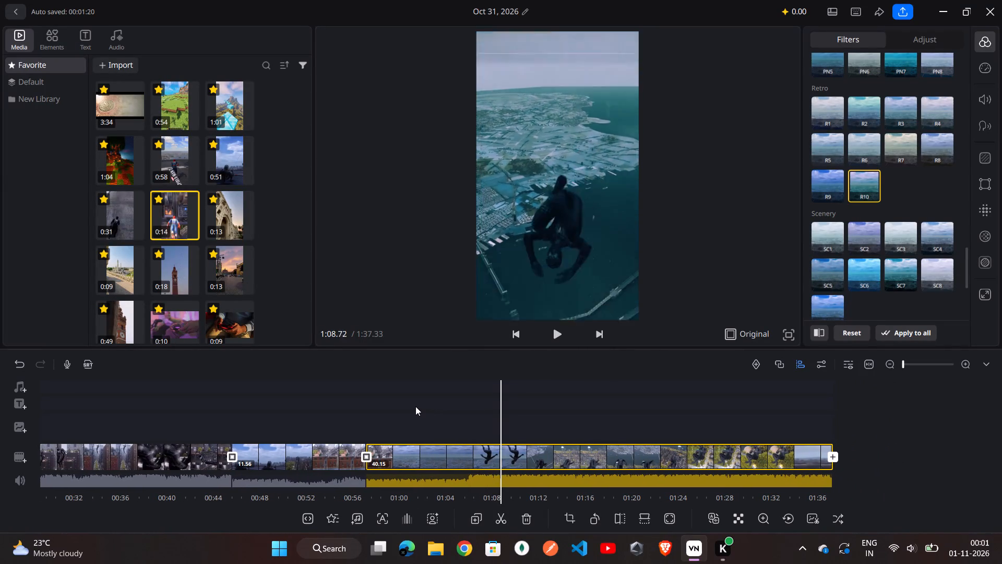
drag(415, 406, 360, 403)
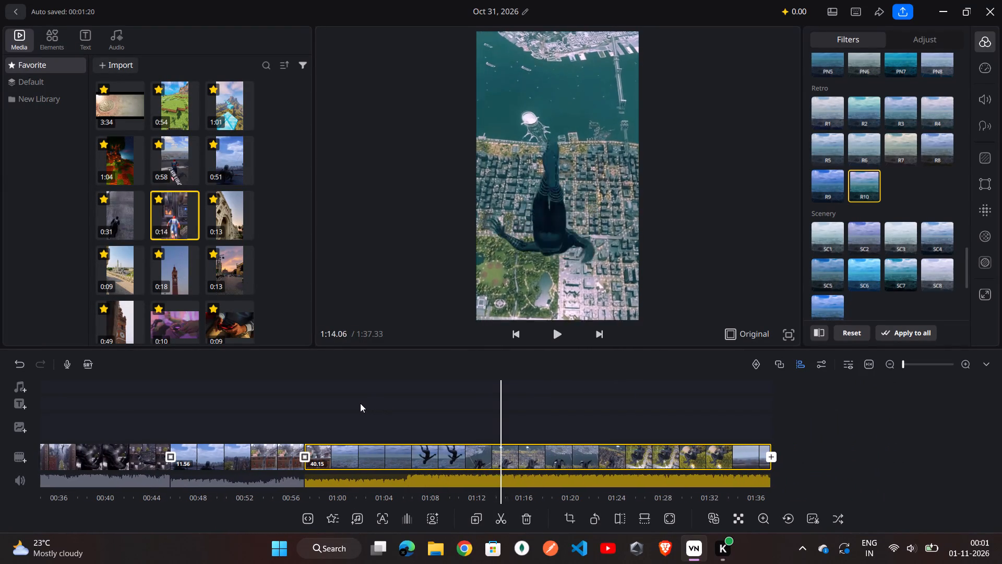
drag(360, 403, 301, 401)
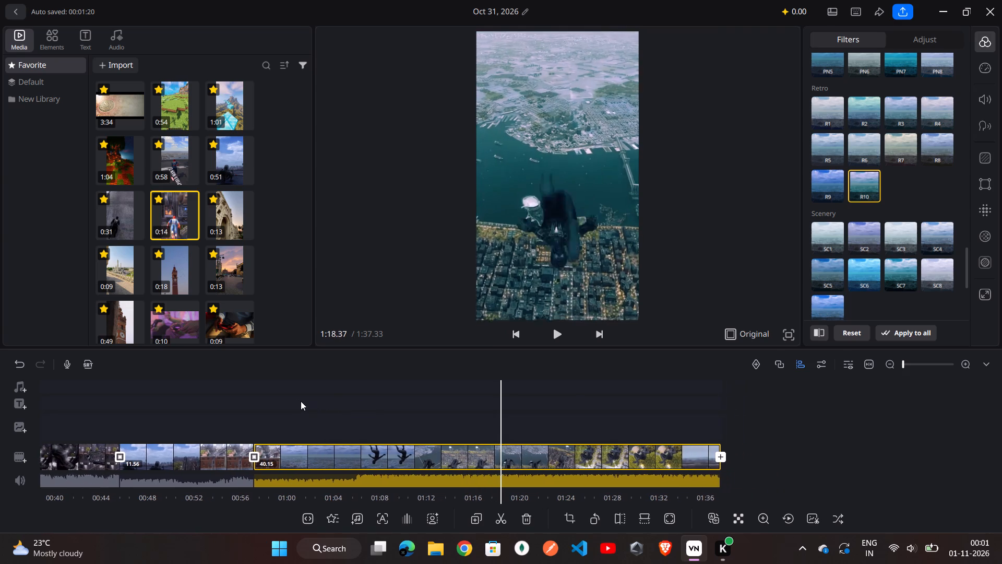
drag(301, 401, 236, 394)
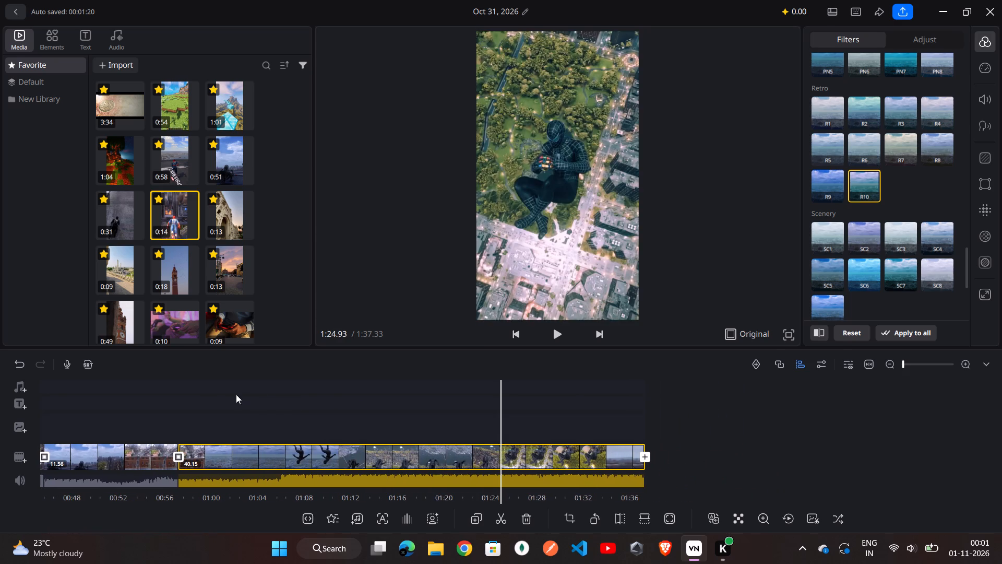
drag(236, 394, 194, 390)
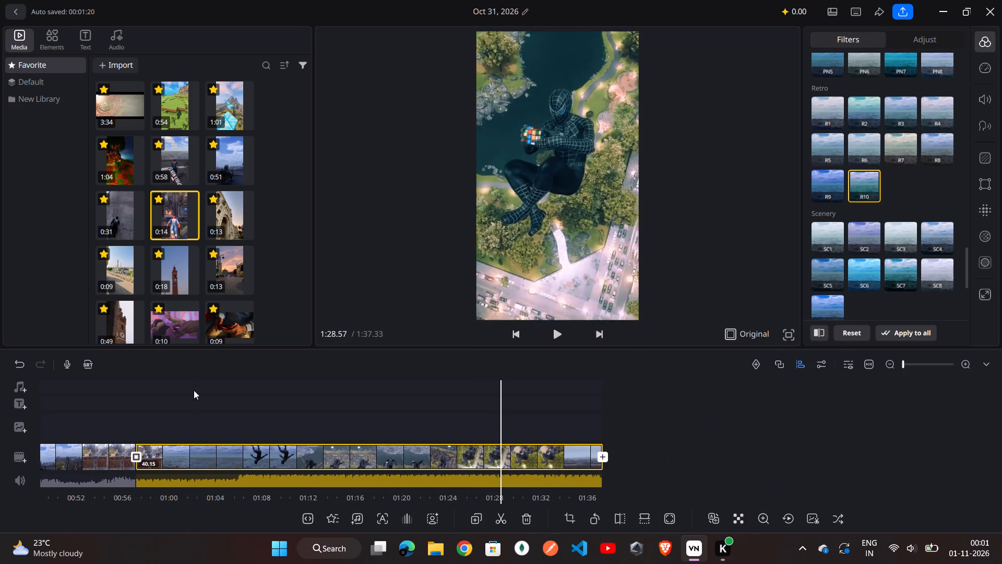
drag(194, 390, 156, 381)
drag(234, 419, 358, 420)
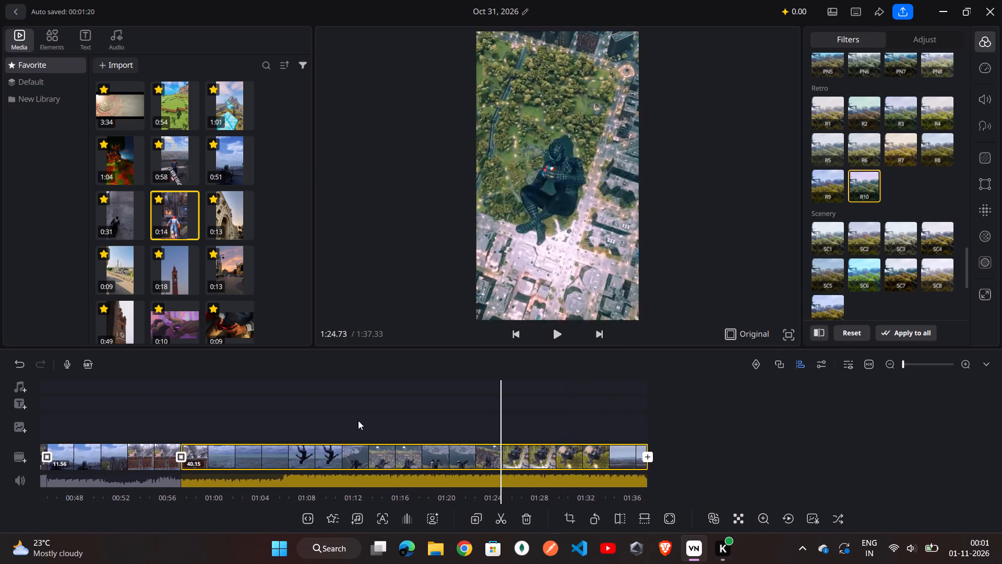
drag(358, 420, 488, 423)
drag(499, 417, 589, 422)
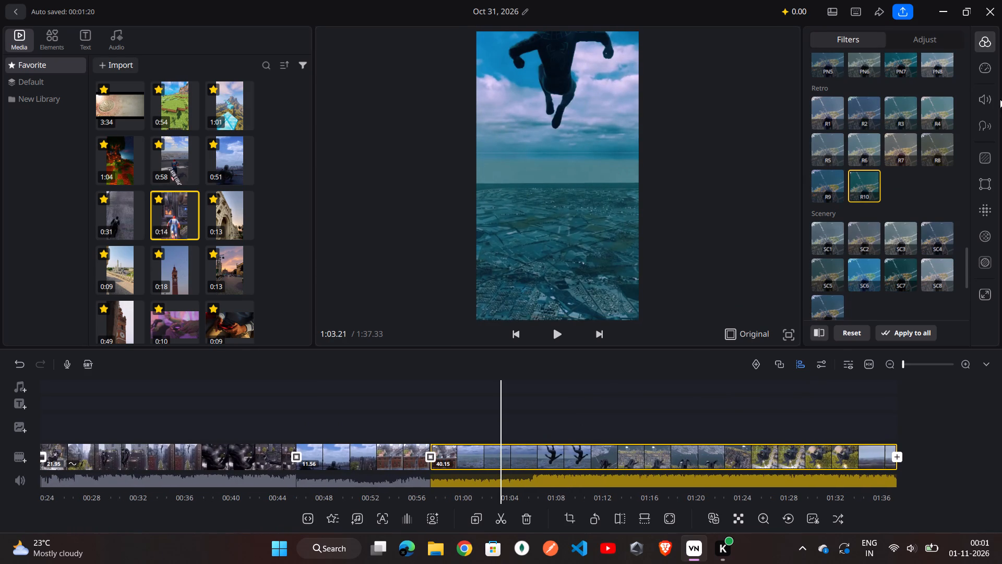
Apply the Jump Cut speed curve to the skydive segment and reshape it into a broad, gentle peak, giving a duration of 31.59 s.
click(991, 76)
click(862, 136)
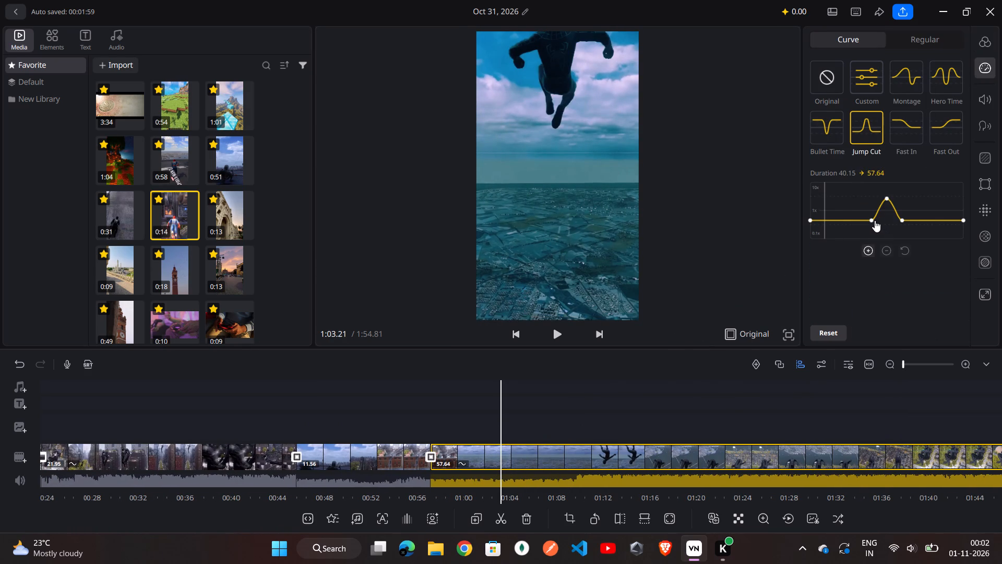
drag(874, 220, 843, 213)
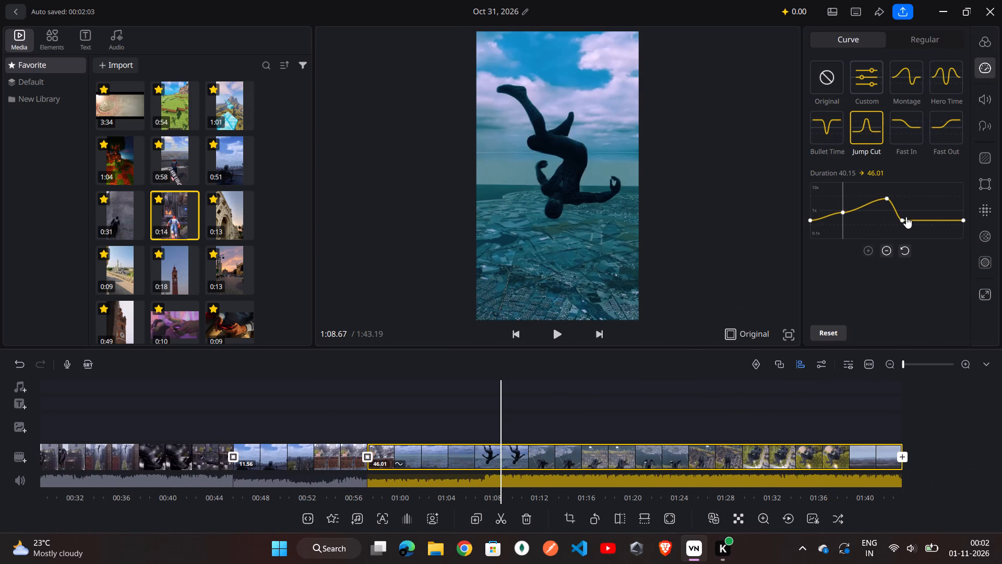
drag(902, 219, 931, 208)
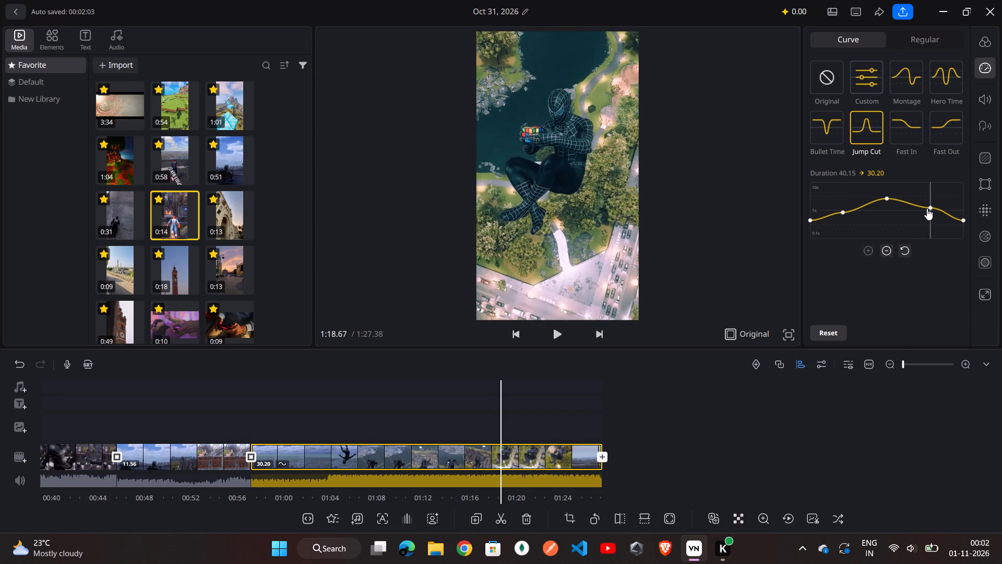
drag(889, 196, 890, 202)
scroll(506, 421, down, 3)
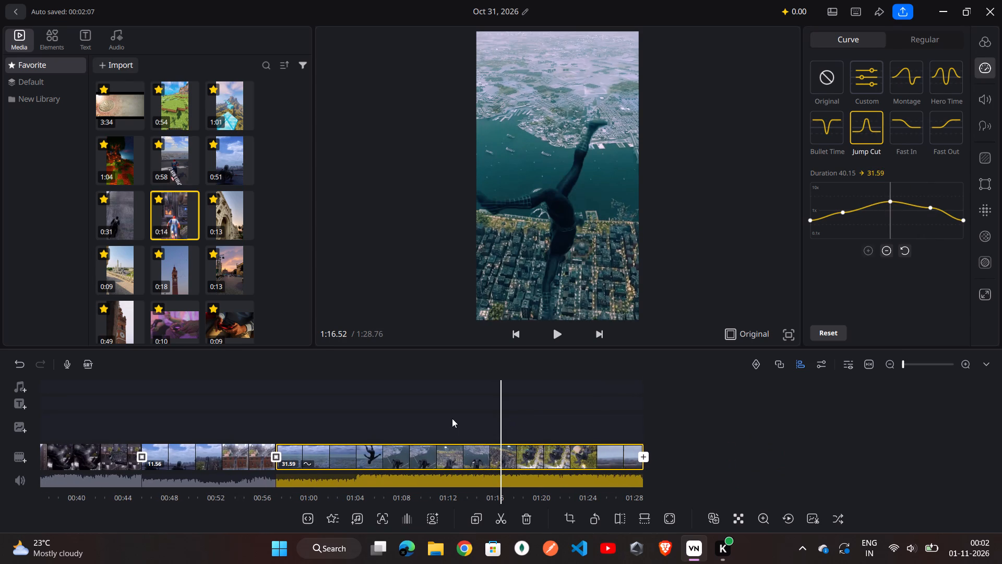
Examine the ramped skydive fall between about 1:07 and 1:12, checking the tumble frames around 1:10.5 to 1:11.3 closely.
drag(452, 418, 559, 419)
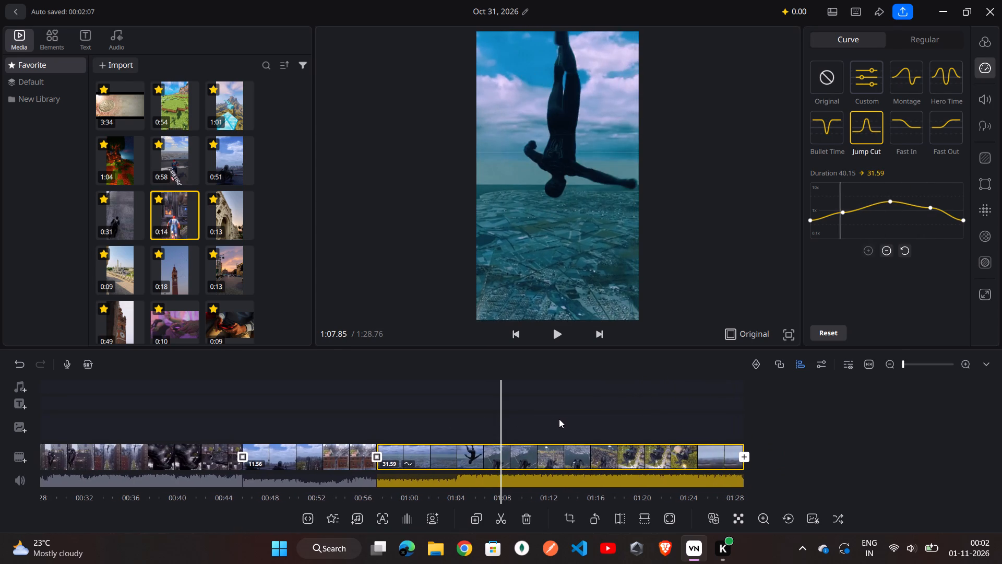
drag(559, 419, 517, 420)
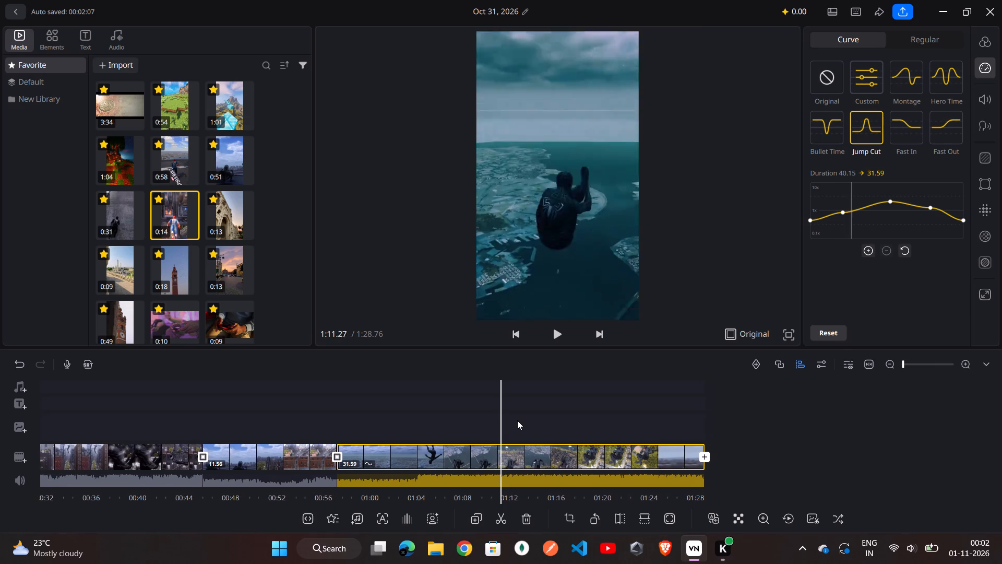
drag(517, 420, 508, 420)
drag(425, 424, 435, 424)
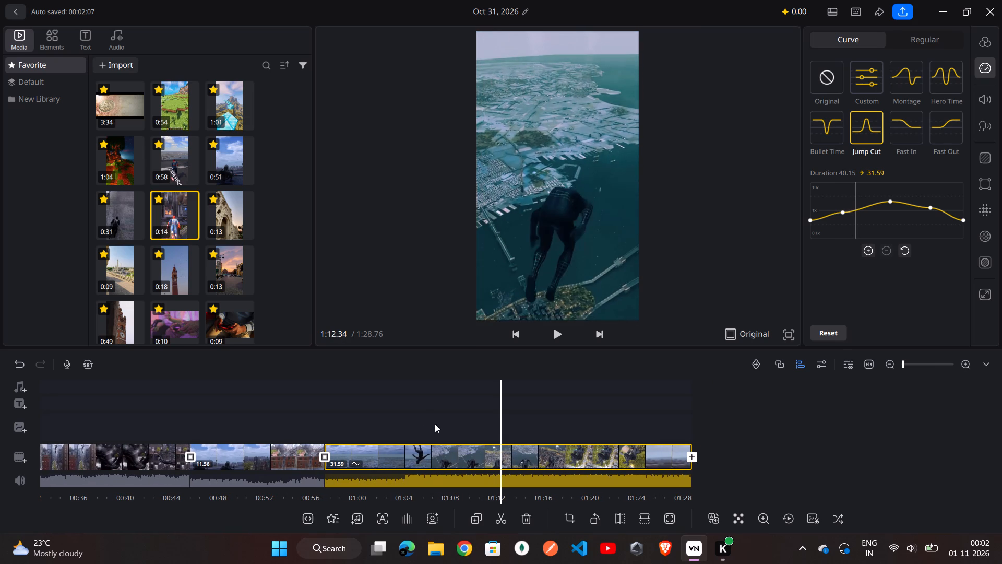
drag(435, 424, 451, 424)
drag(451, 424, 446, 425)
click(479, 429)
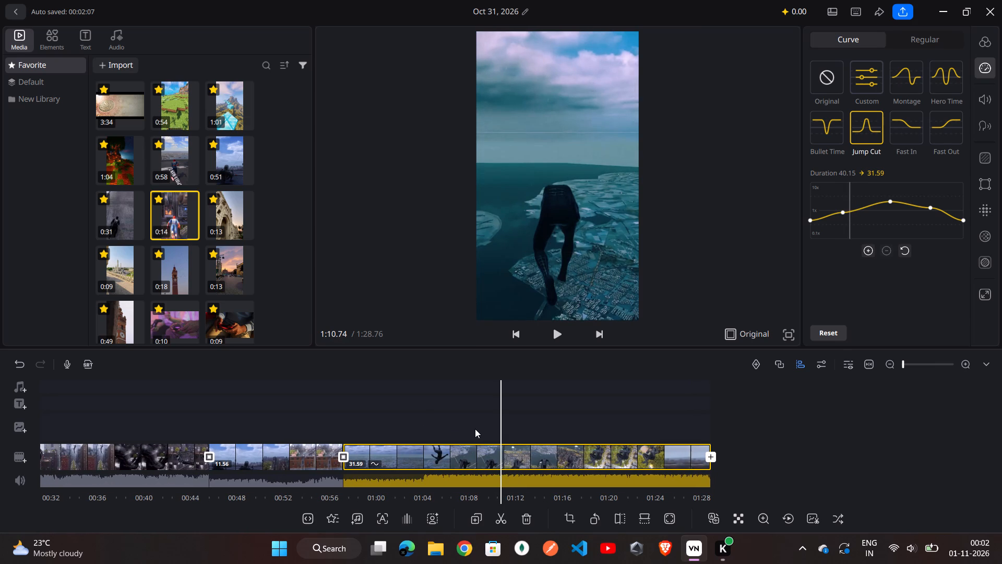
drag(508, 417, 502, 419)
drag(529, 408, 521, 410)
drag(521, 410, 522, 413)
click(521, 442)
drag(526, 414, 524, 414)
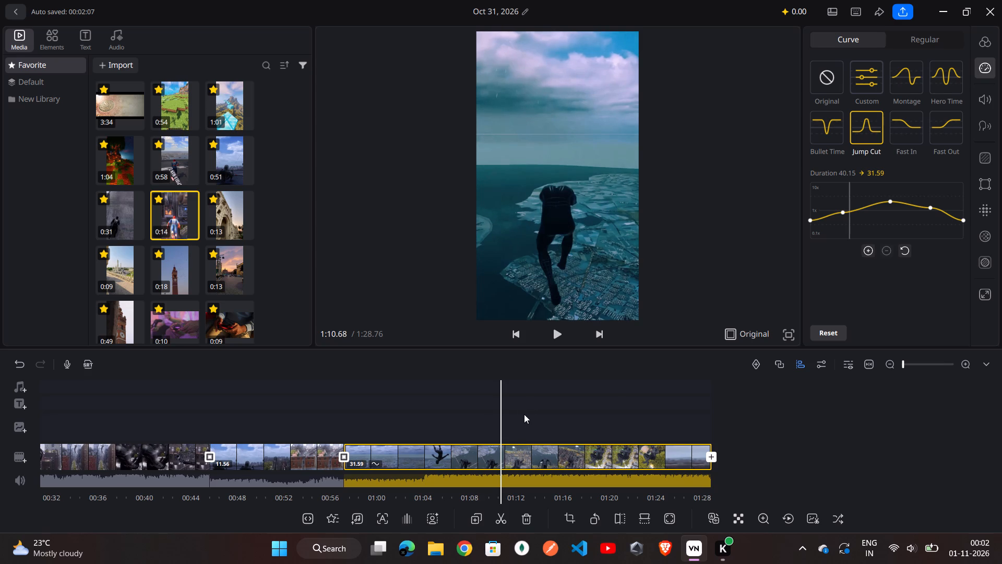
drag(524, 414, 520, 420)
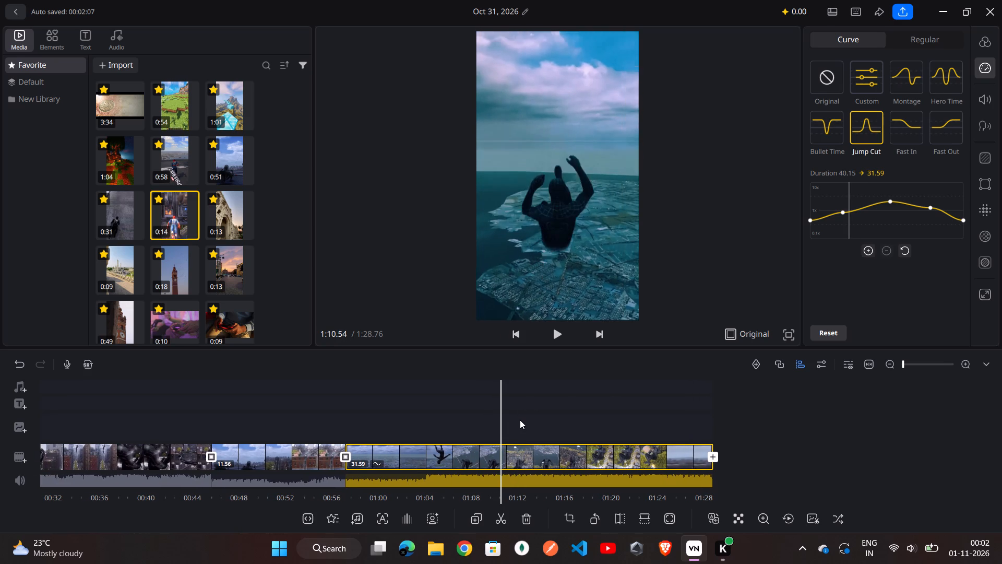
drag(520, 420, 516, 420)
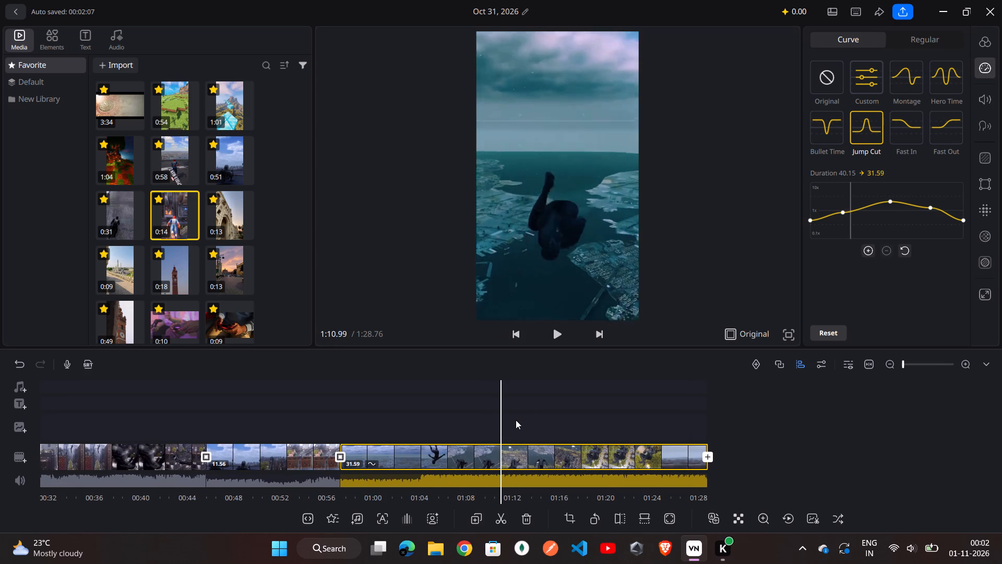
drag(516, 420, 511, 420)
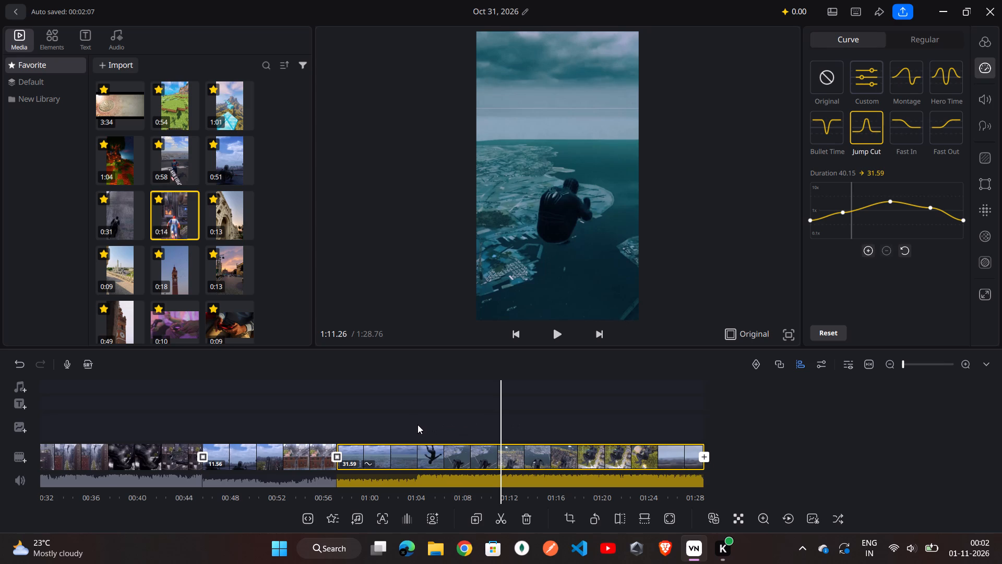
scroll(415, 419, down, 6)
drag(403, 425, 473, 428)
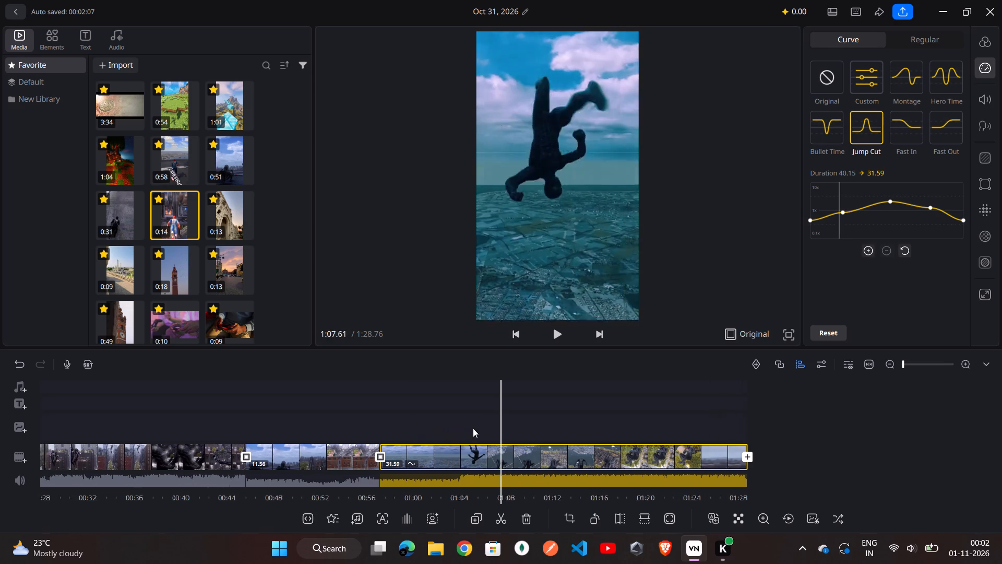
Review the whole edit from the opening clips to the end at 1:28.75, returning to the skydive at about 1:08.
drag(473, 428, 622, 427)
drag(416, 424, 531, 426)
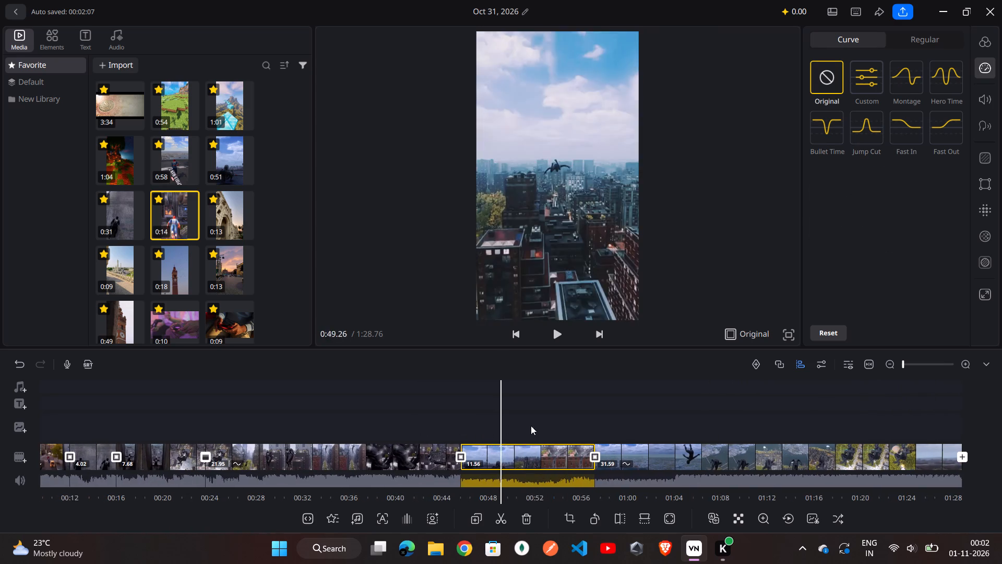
drag(531, 426, 618, 422)
drag(429, 421, 649, 422)
drag(469, 412, 501, 414)
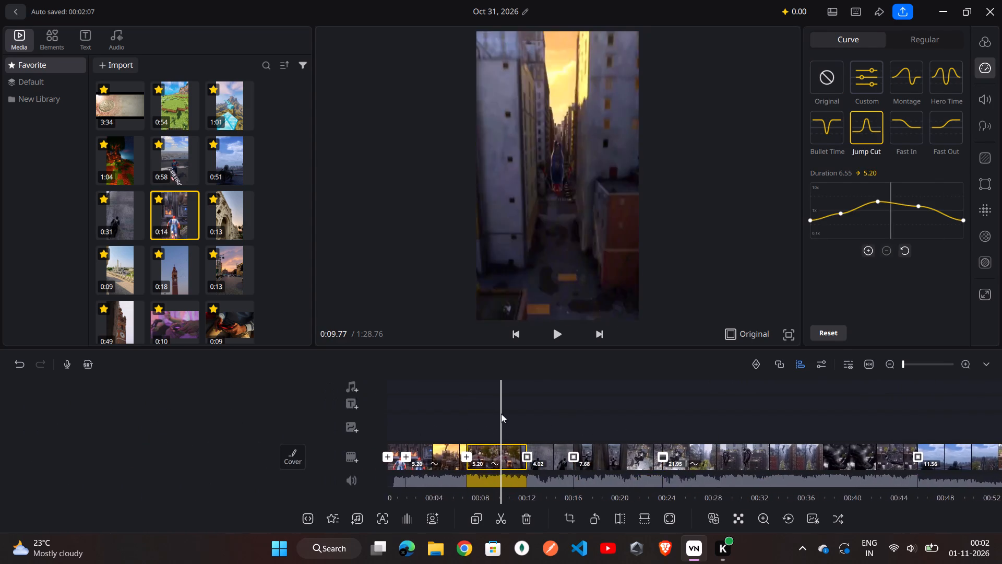
drag(501, 414, 687, 414)
drag(817, 421, 533, 429)
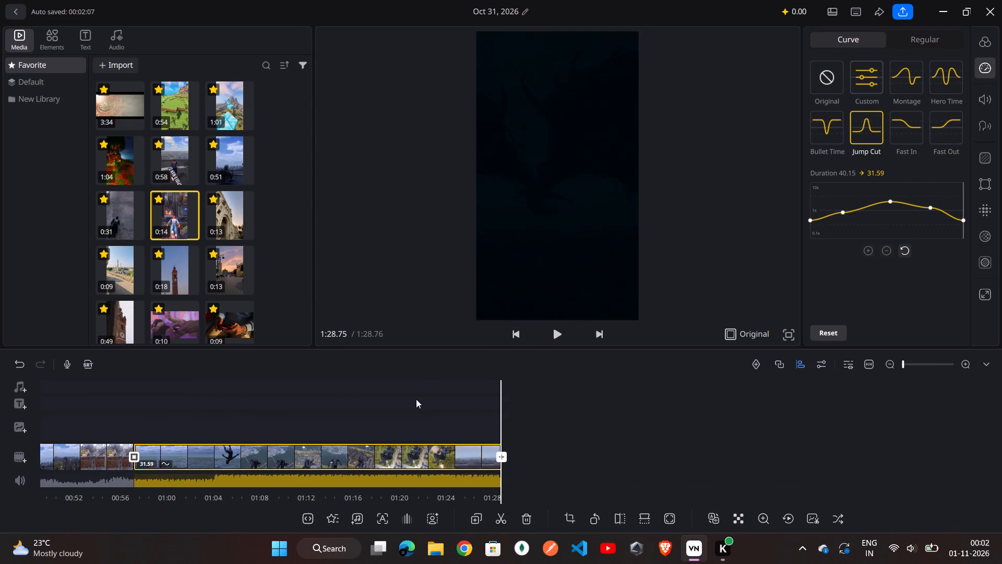
drag(387, 401, 648, 405)
drag(823, 388, 595, 405)
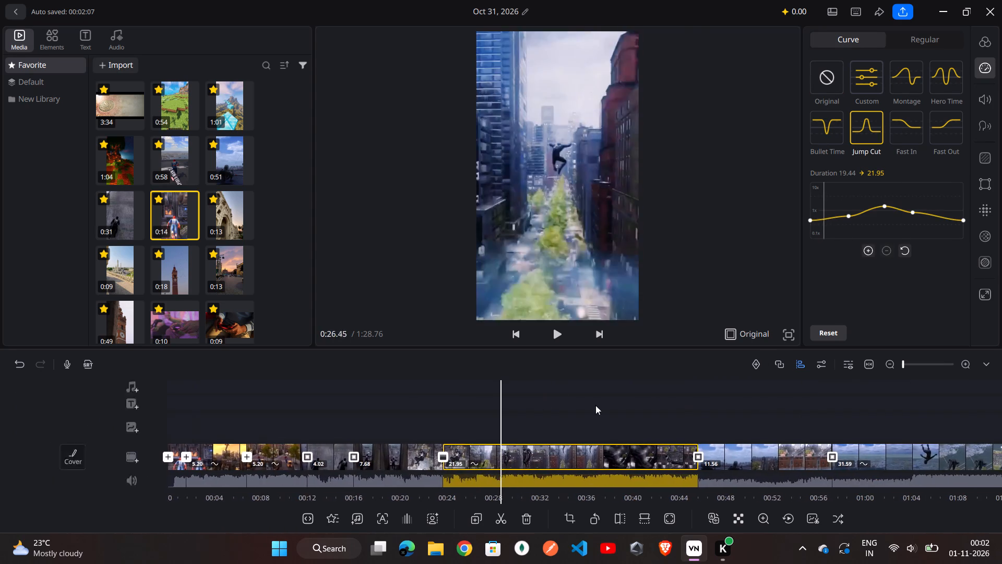
drag(595, 405, 467, 405)
drag(262, 396, 510, 412)
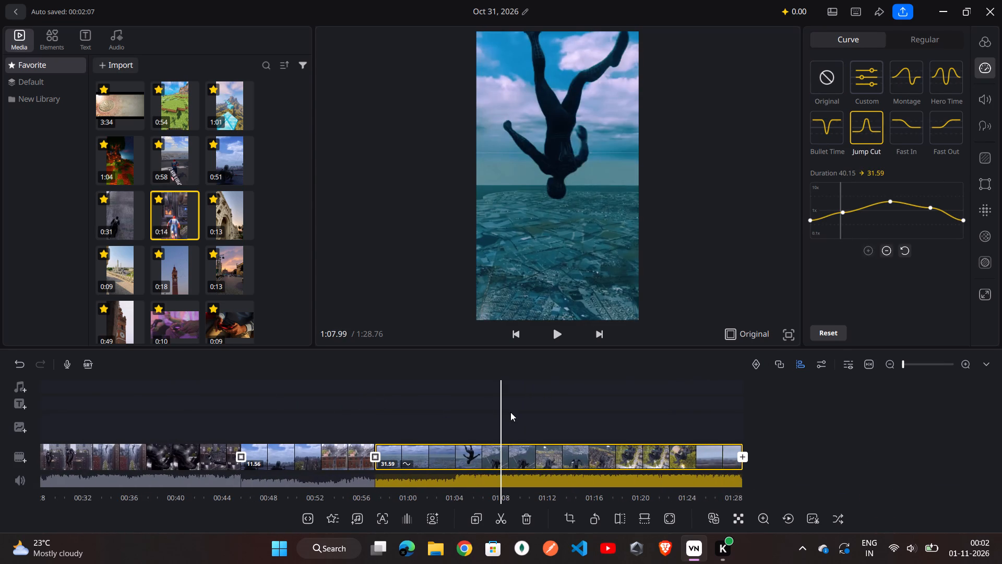
Recheck the skydive tumble near 1:11 and the fall through the park views to about 1:21, returning to 1:11.06.
drag(510, 412, 477, 417)
drag(477, 417, 468, 419)
click(468, 419)
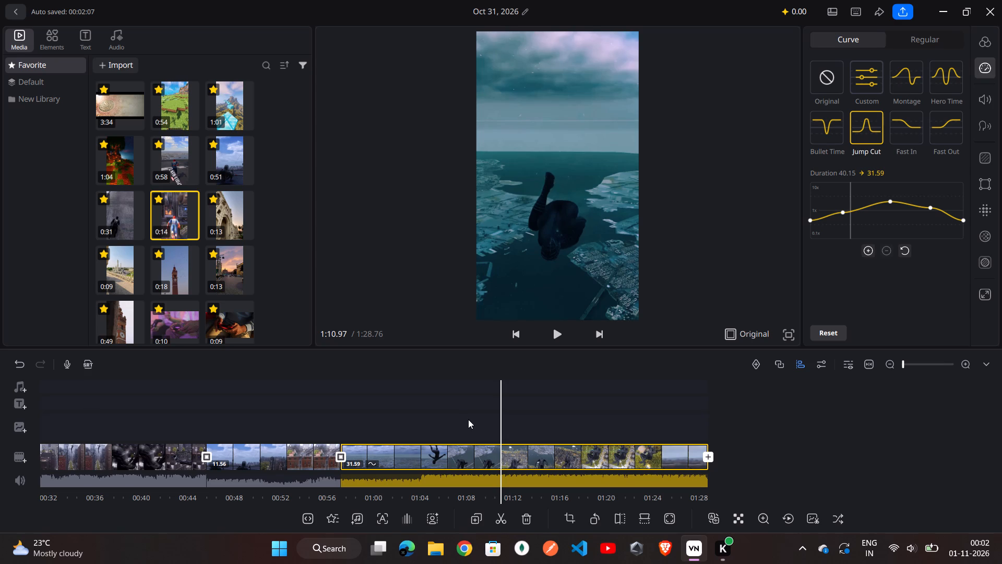
drag(468, 419, 458, 422)
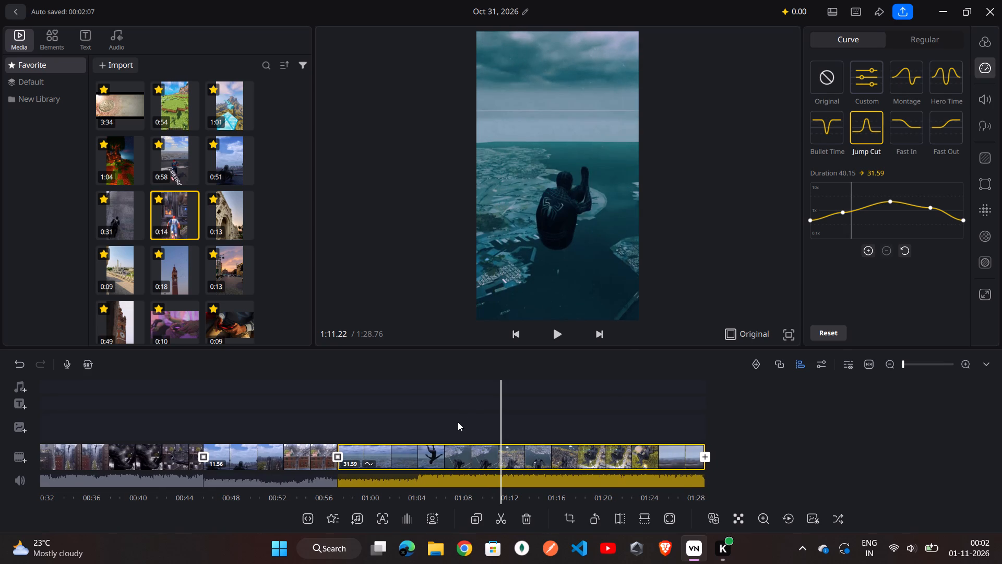
drag(458, 422, 463, 422)
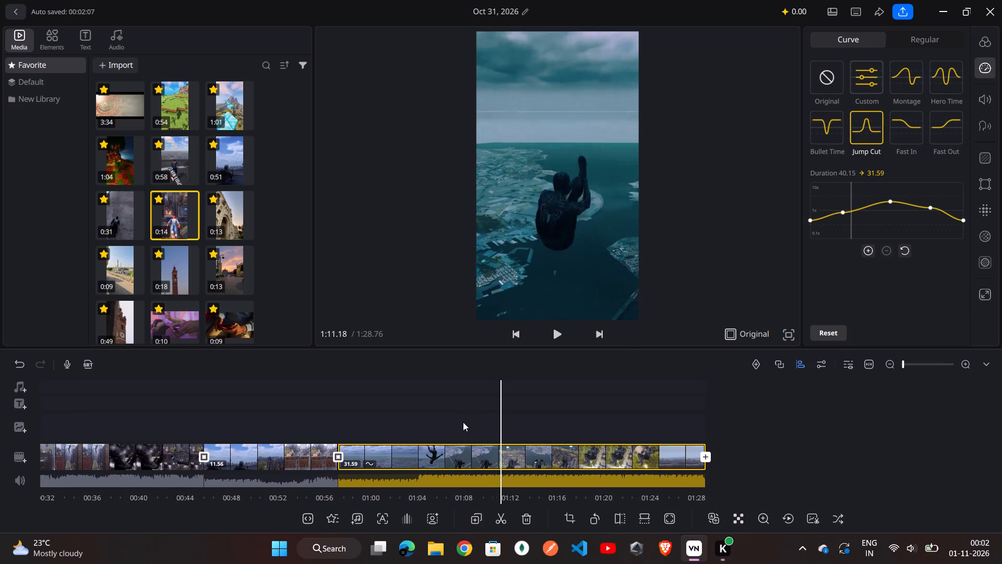
drag(463, 422, 459, 423)
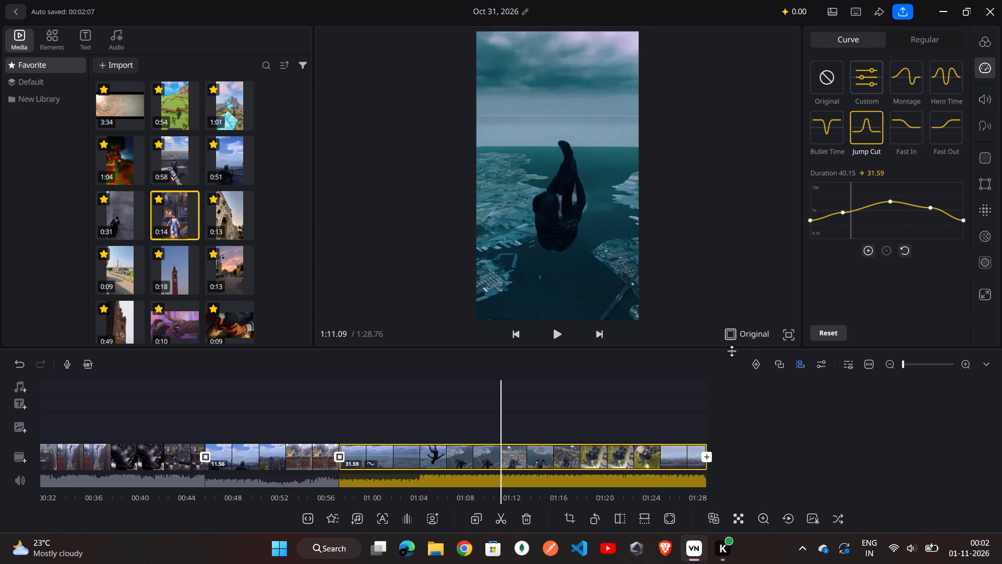
drag(595, 424, 563, 424)
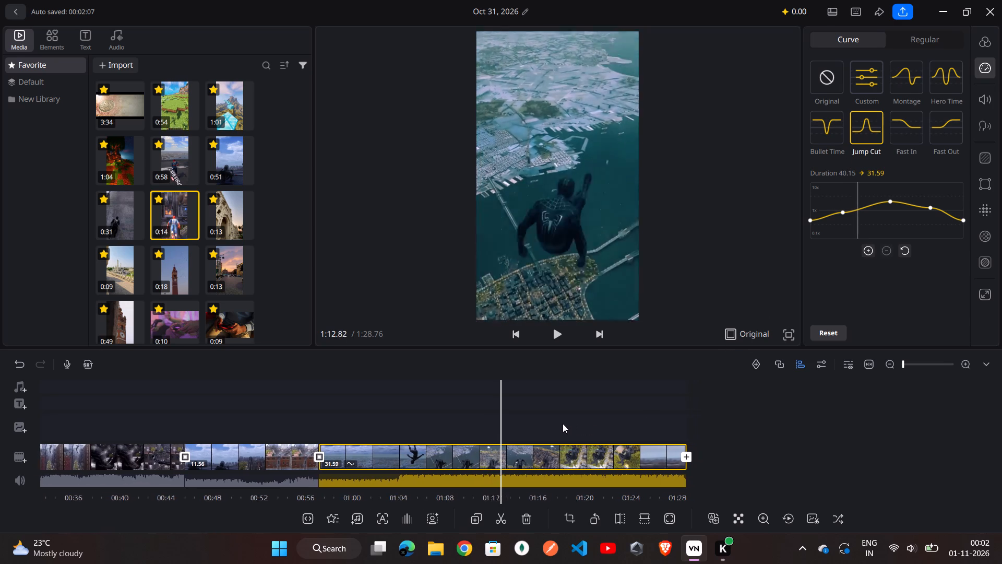
drag(563, 424, 524, 420)
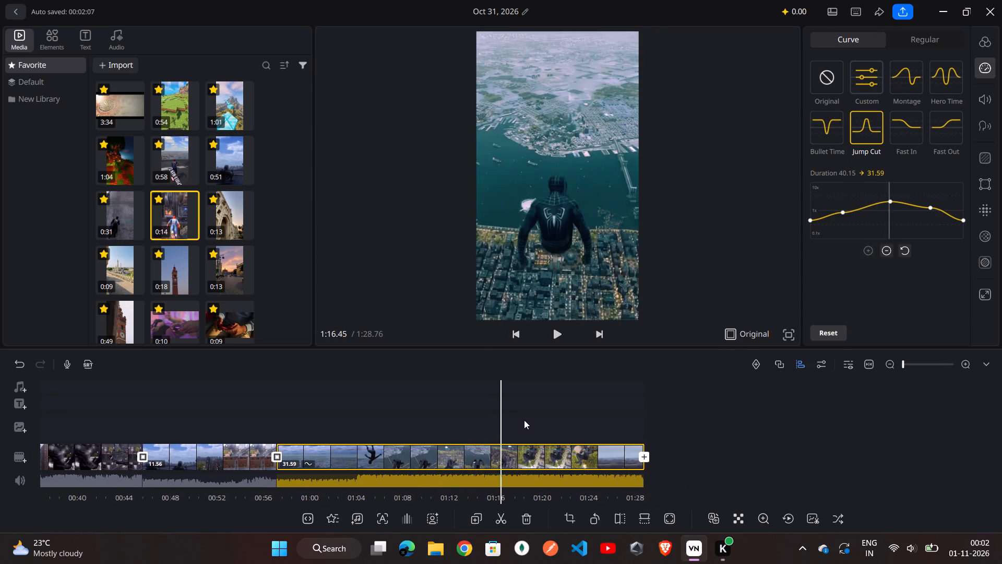
drag(524, 420, 465, 414)
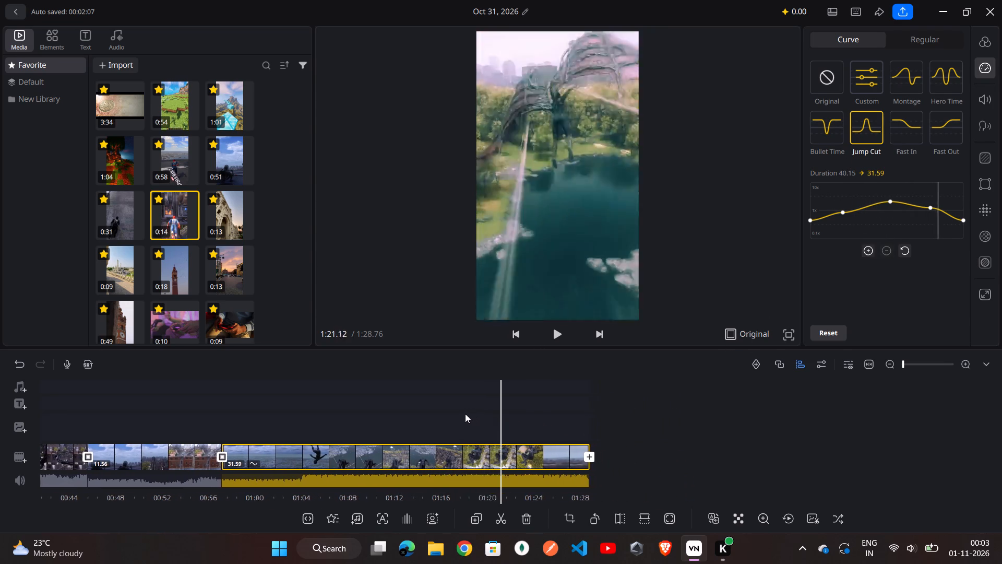
drag(465, 414, 509, 408)
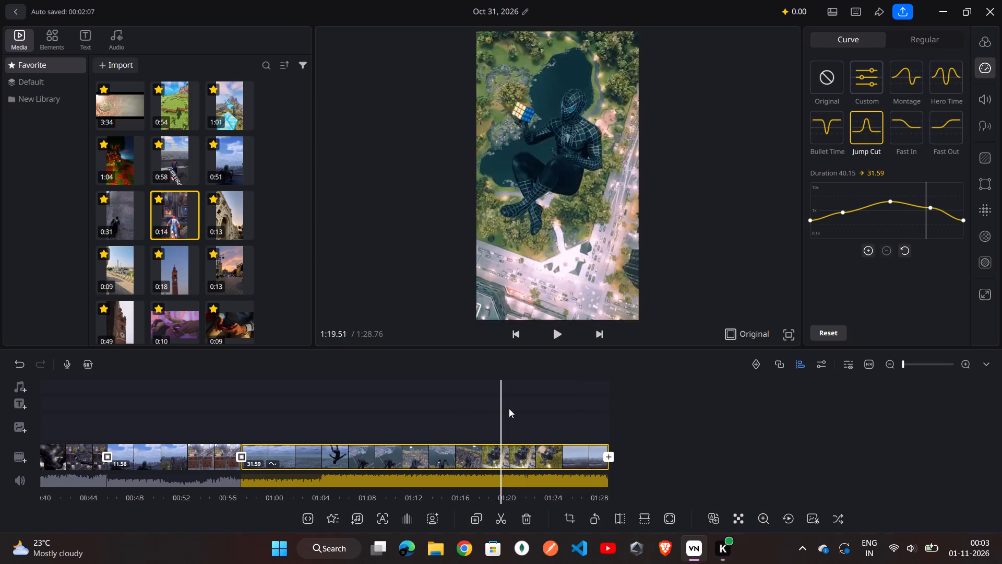
drag(509, 408, 587, 404)
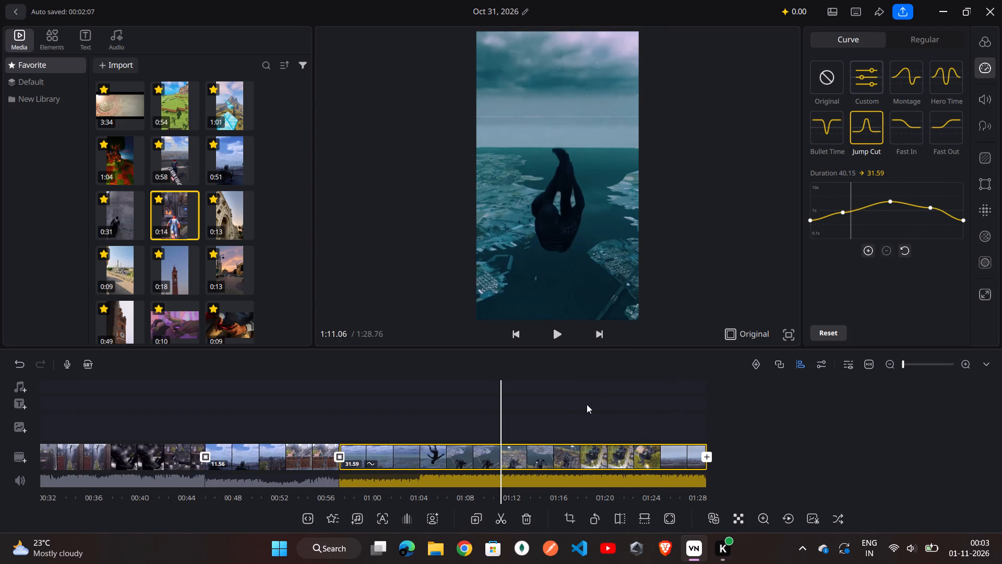
drag(587, 404, 587, 404)
Review the preceding rooftop, city-swing, wall-run and sunset segments back to the opening, returning to the skydive at 1:12.03.
drag(448, 421, 494, 419)
drag(412, 418, 471, 419)
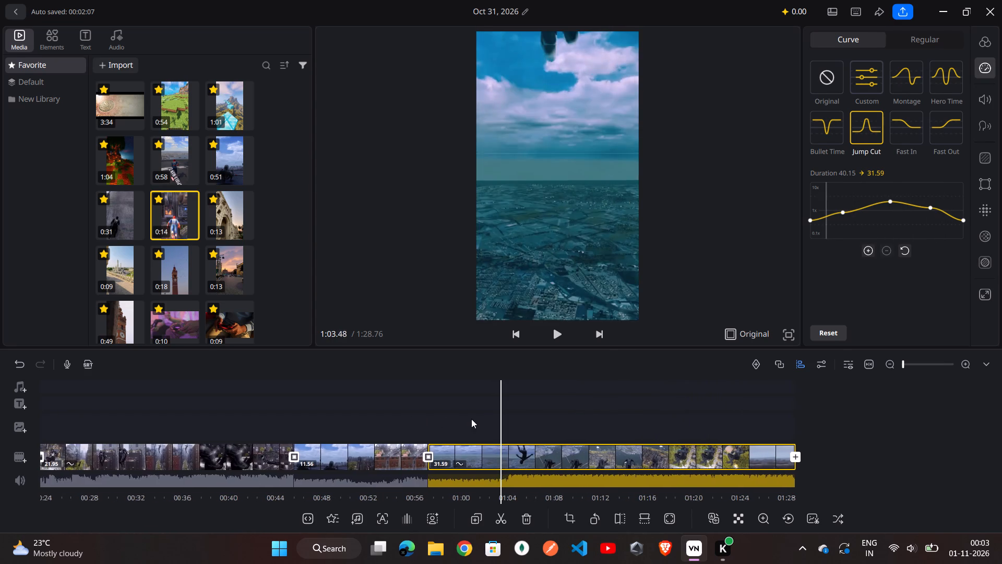
drag(471, 419, 581, 419)
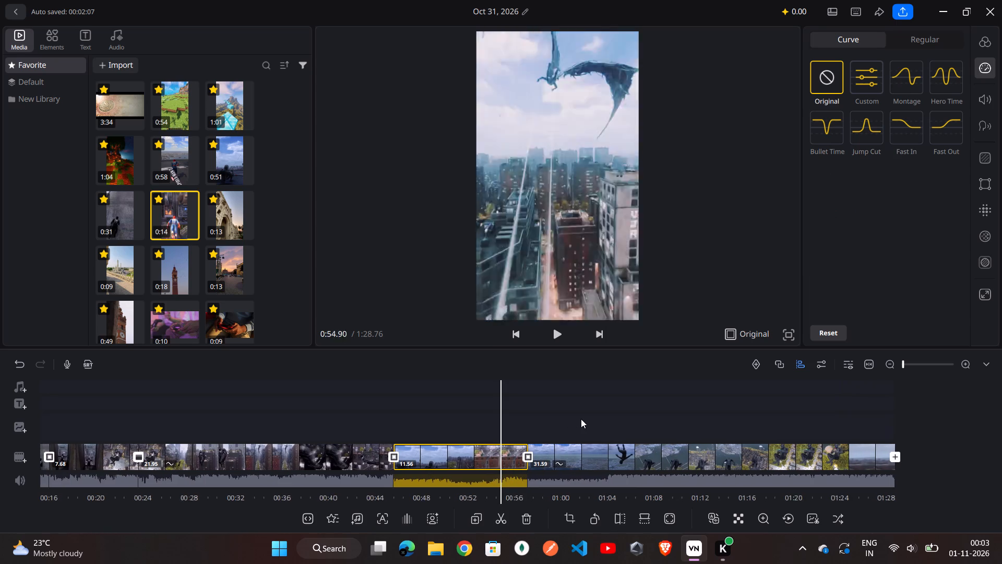
drag(581, 419, 662, 416)
drag(469, 414, 529, 416)
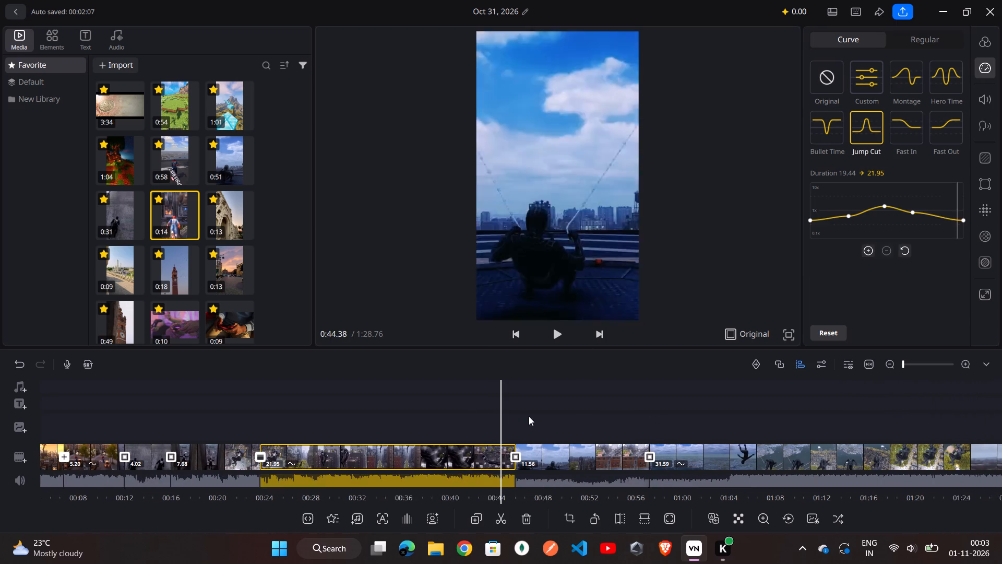
drag(529, 416, 655, 415)
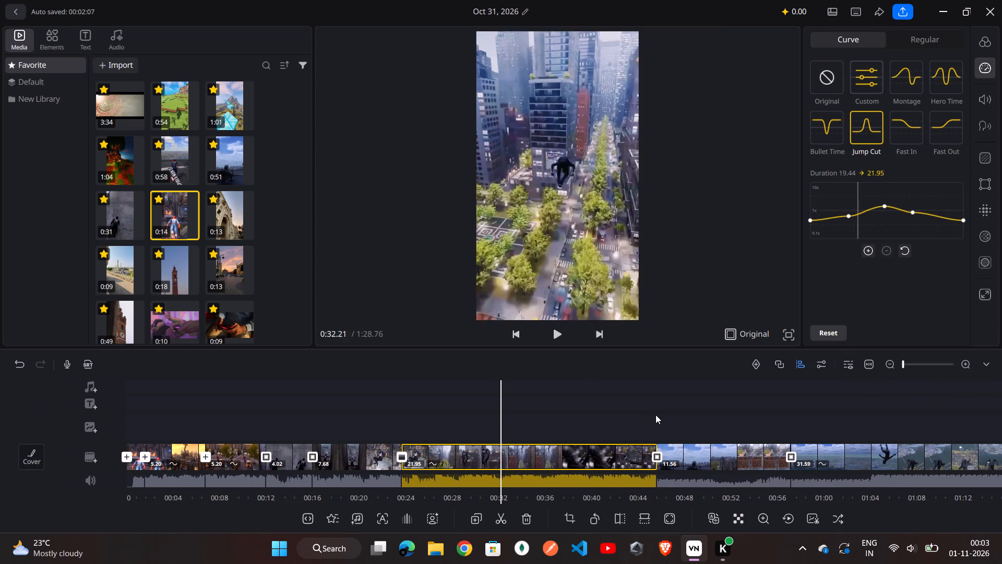
drag(655, 415, 656, 415)
click(521, 410)
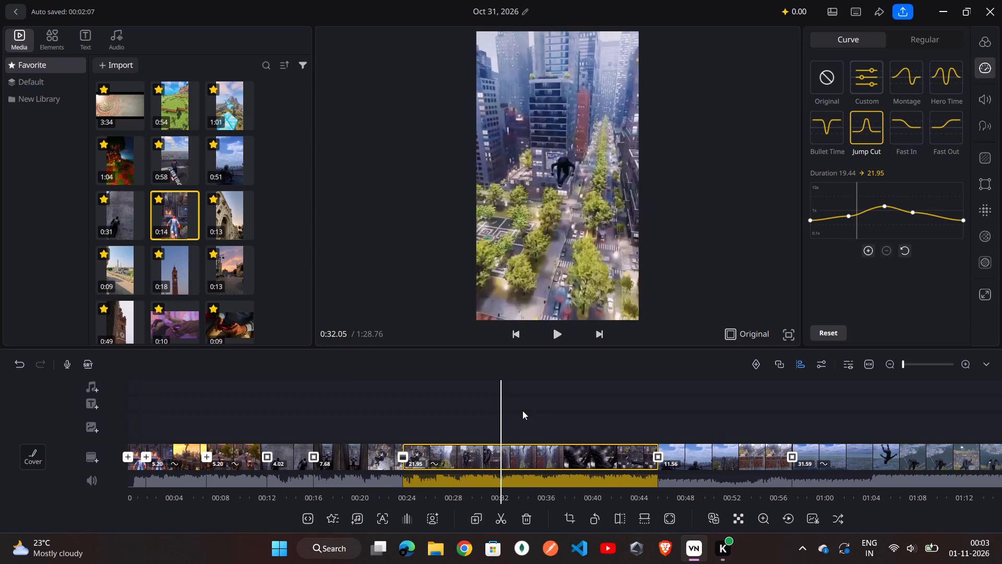
drag(361, 424, 476, 420)
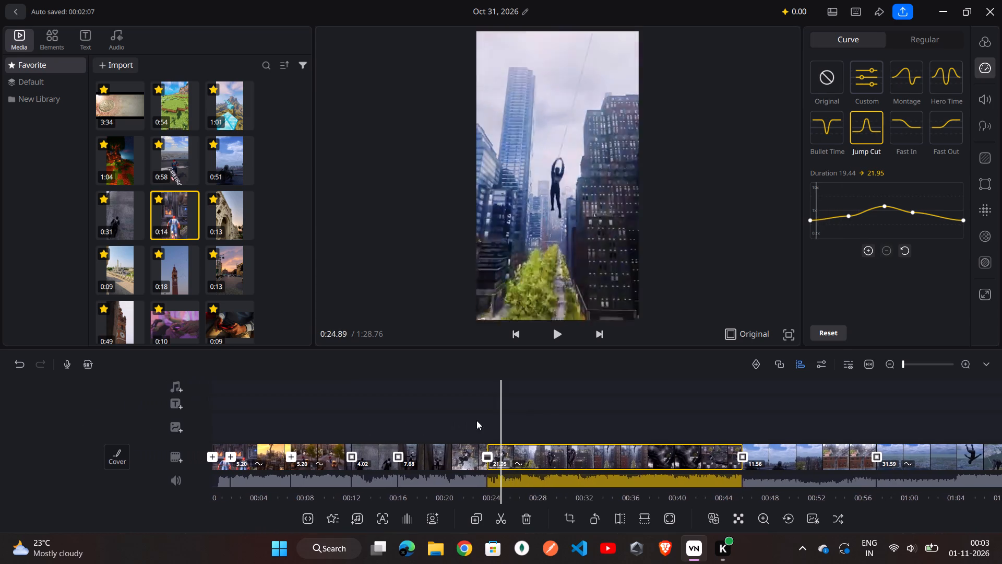
drag(476, 420, 514, 419)
drag(404, 427, 510, 426)
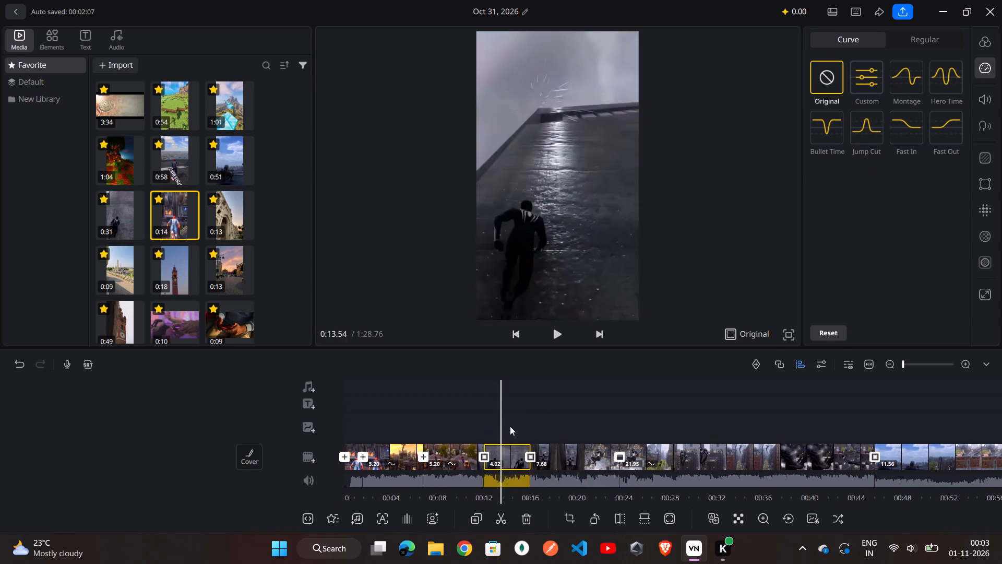
drag(510, 426, 528, 425)
drag(416, 424, 486, 424)
drag(427, 422, 480, 421)
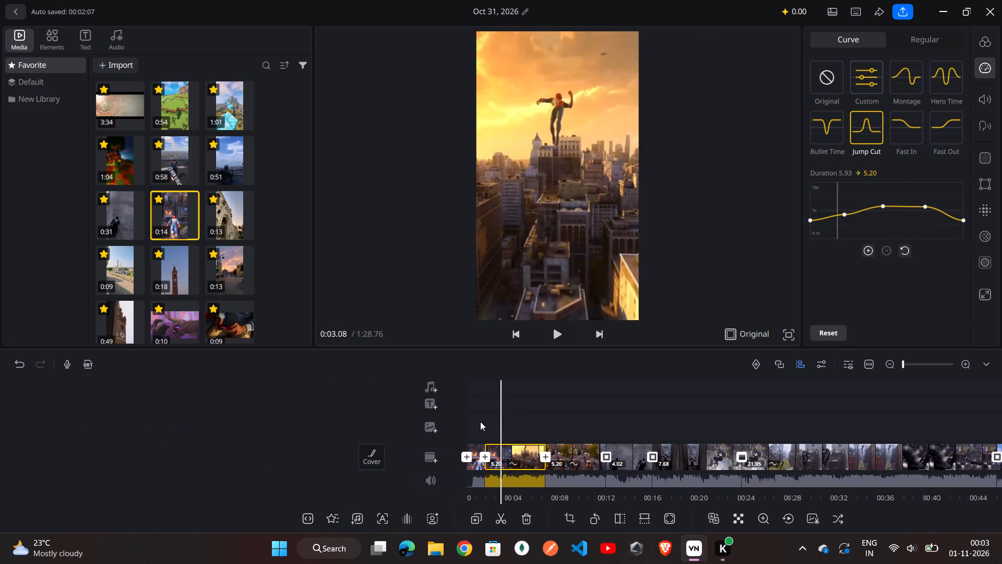
drag(480, 421, 504, 419)
drag(606, 413, 425, 416)
drag(667, 399, 368, 415)
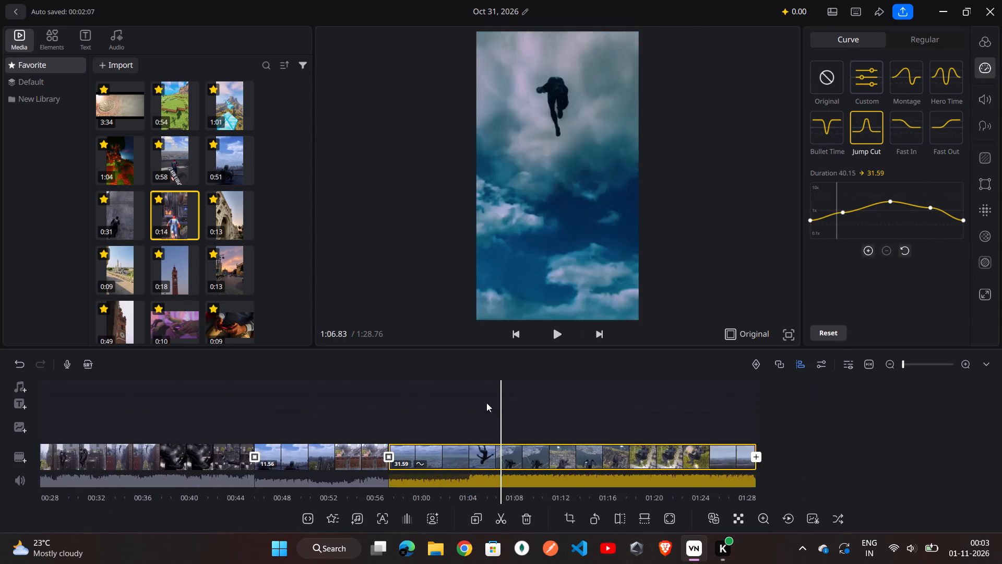
drag(461, 412, 665, 406)
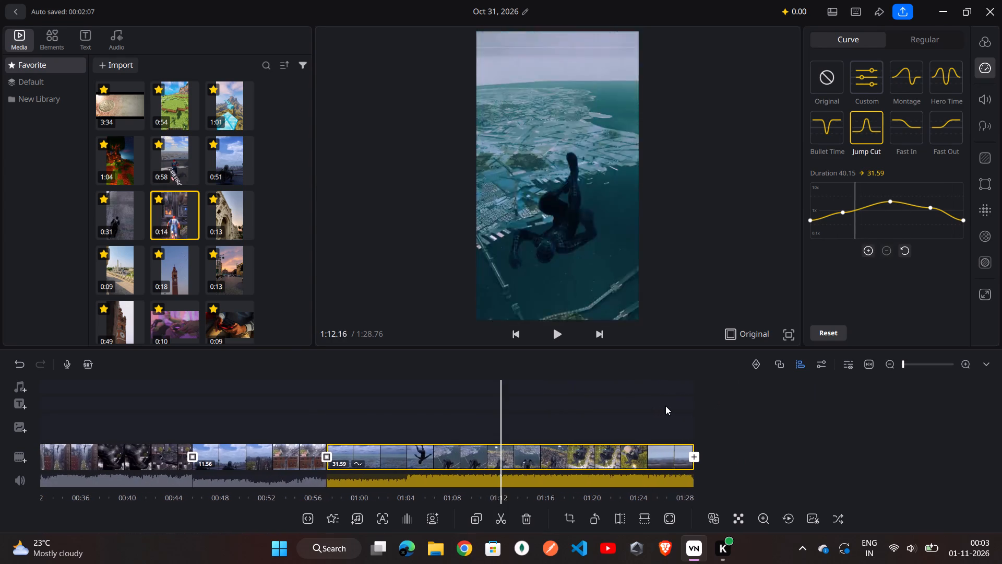
drag(665, 406, 663, 405)
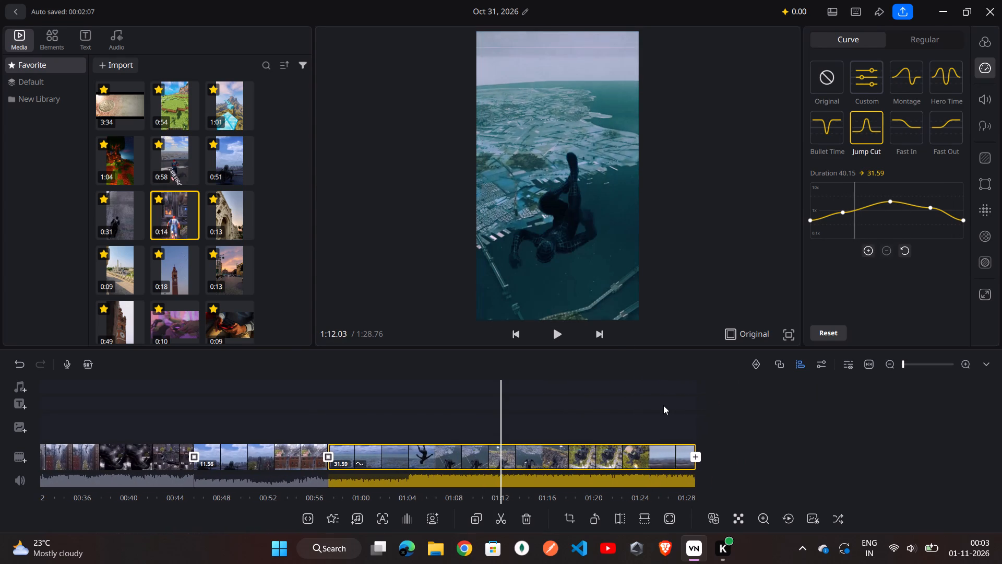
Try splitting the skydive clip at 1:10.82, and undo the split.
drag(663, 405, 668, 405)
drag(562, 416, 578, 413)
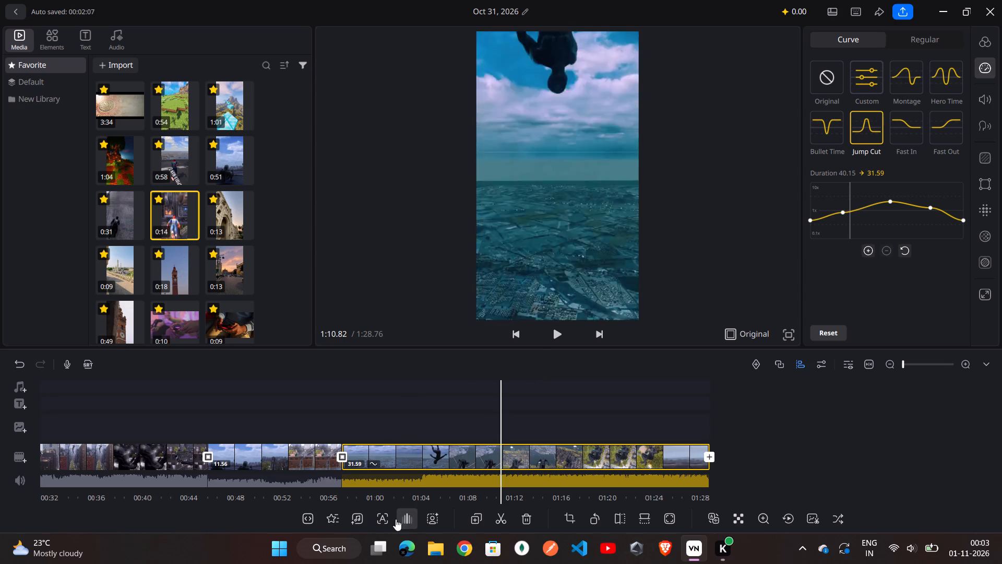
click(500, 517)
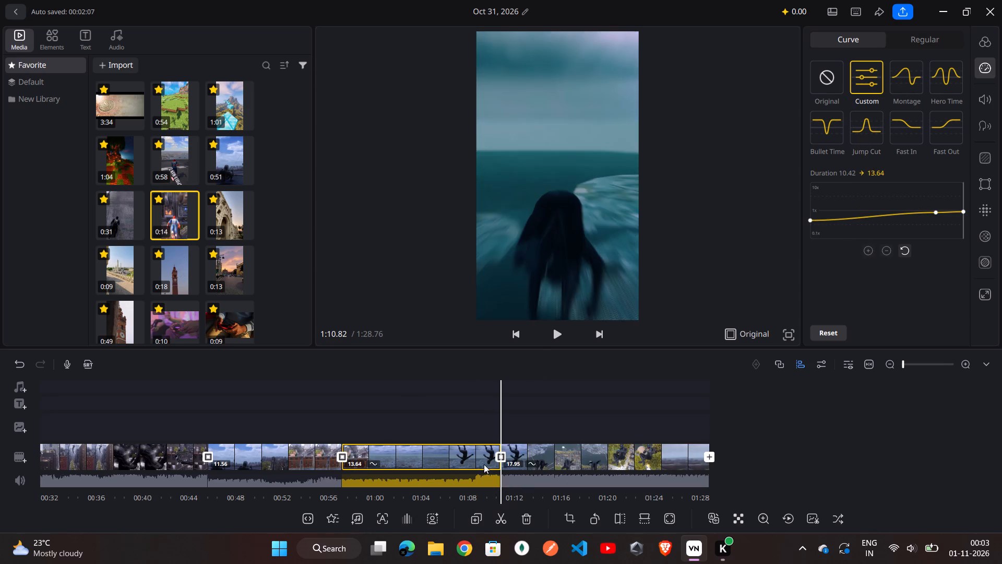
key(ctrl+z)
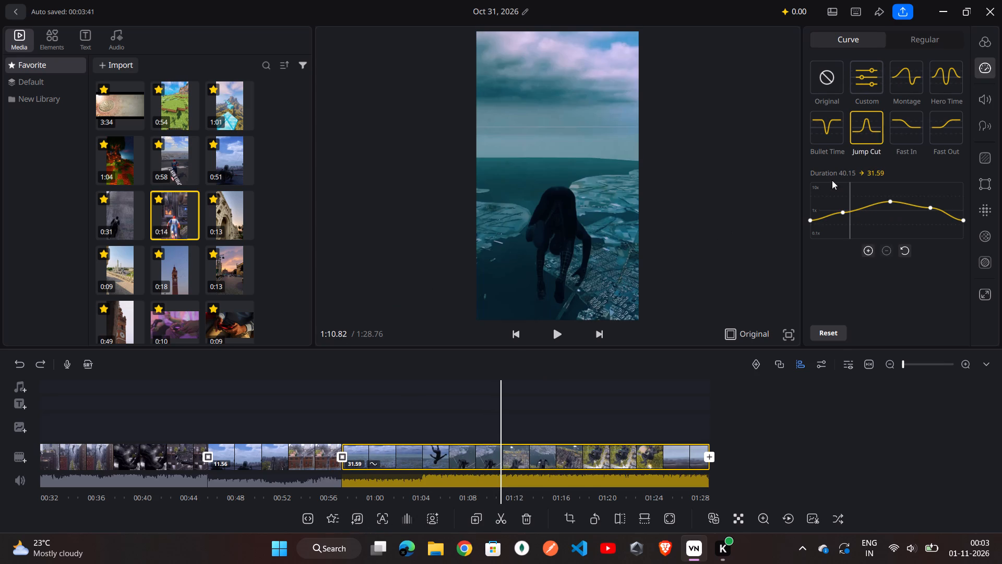
Apply the Jump Cut speed curve to the 11.56-second rooftop slingshot clip and spread its points into a broad ramp lasting about 10.39 seconds.
drag(324, 449, 358, 439)
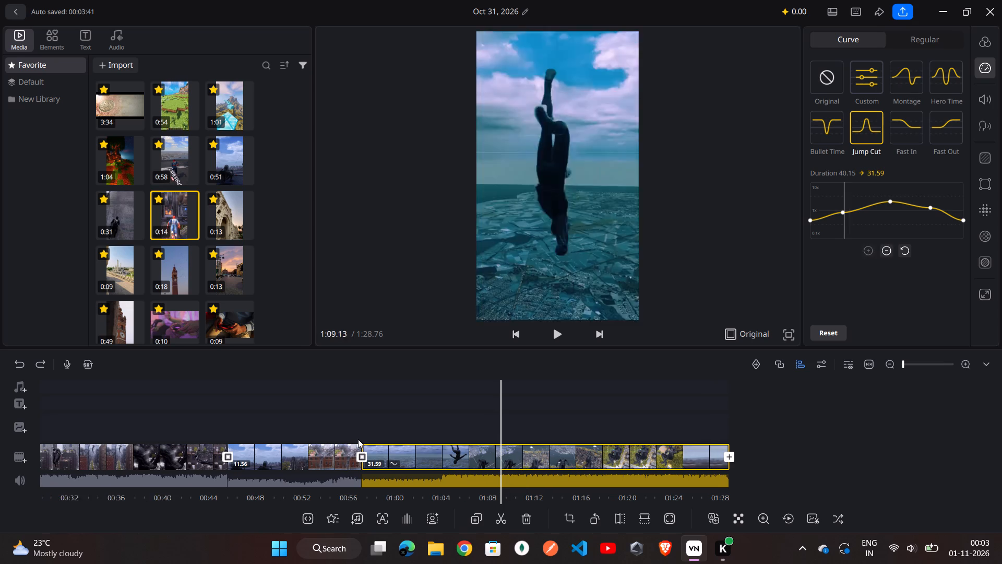
drag(358, 439, 522, 438)
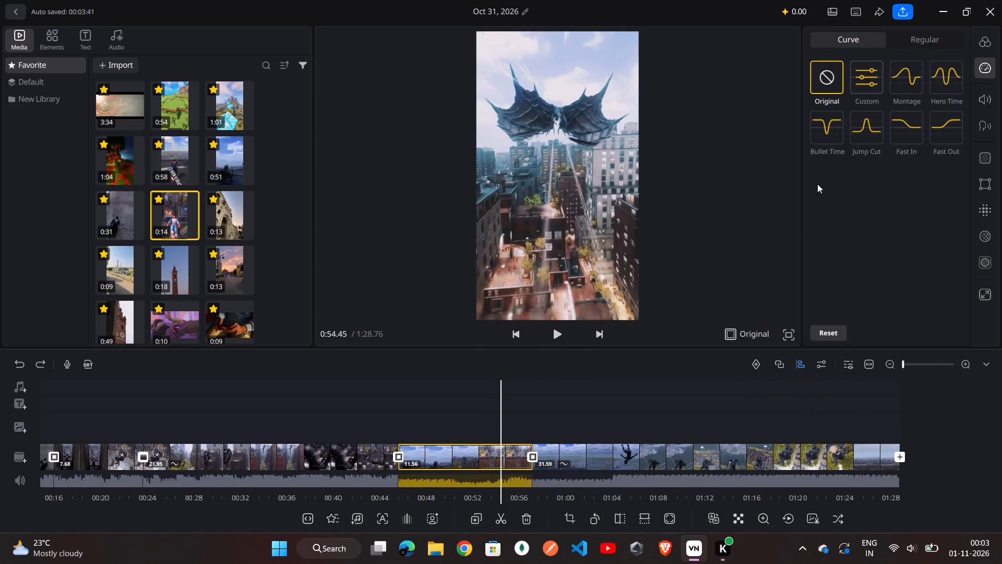
click(862, 133)
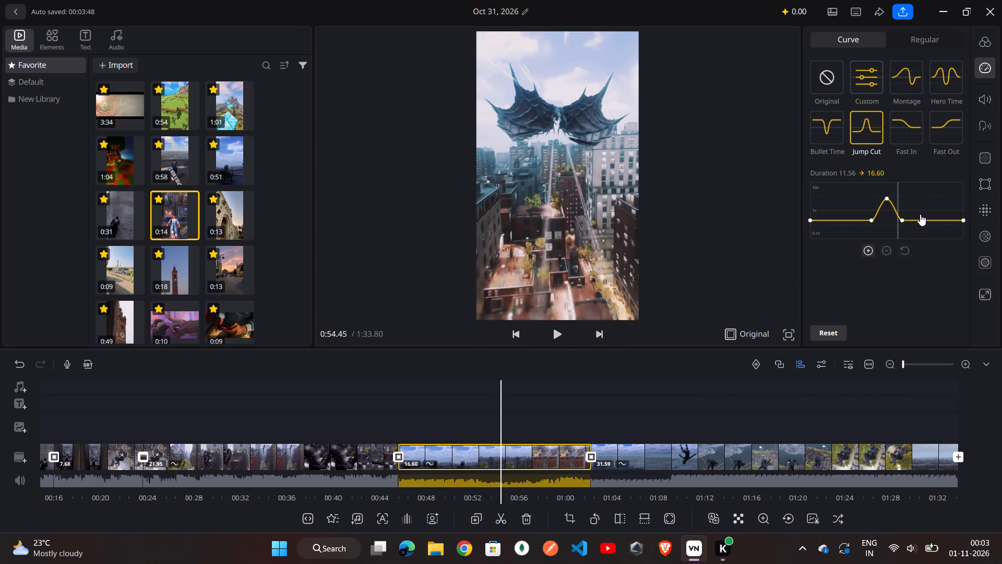
drag(872, 217, 842, 213)
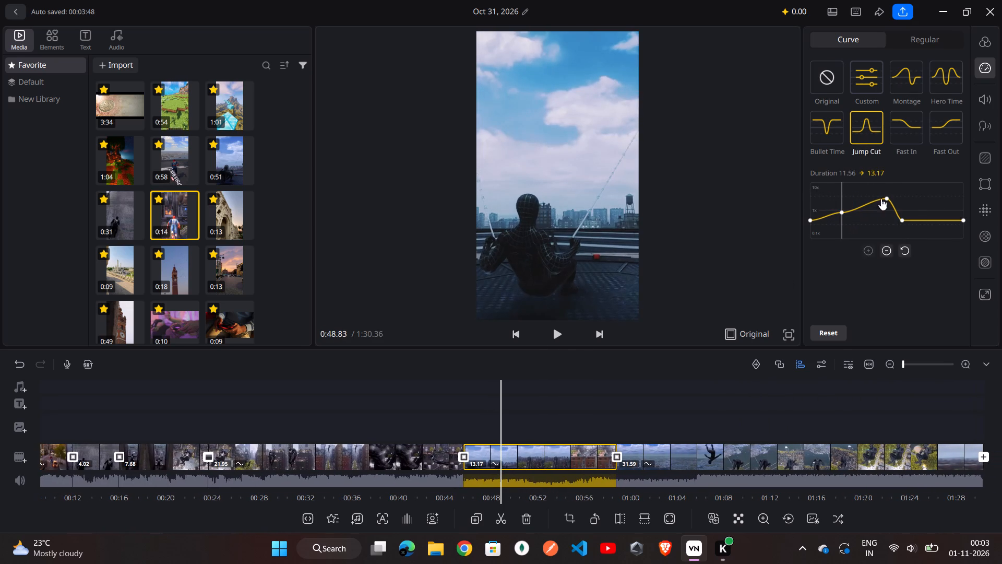
drag(902, 219, 929, 208)
click(884, 199)
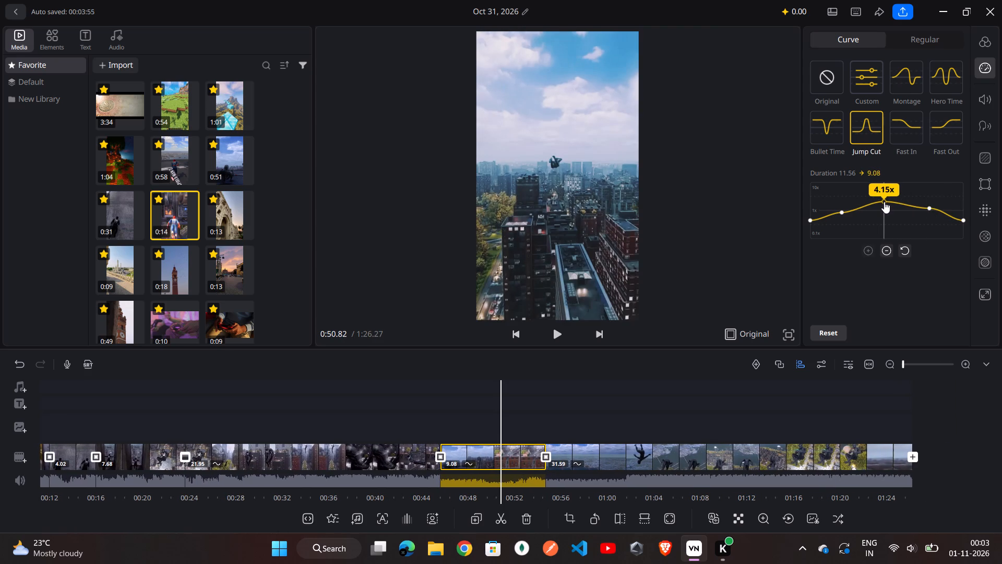
drag(842, 214, 843, 214)
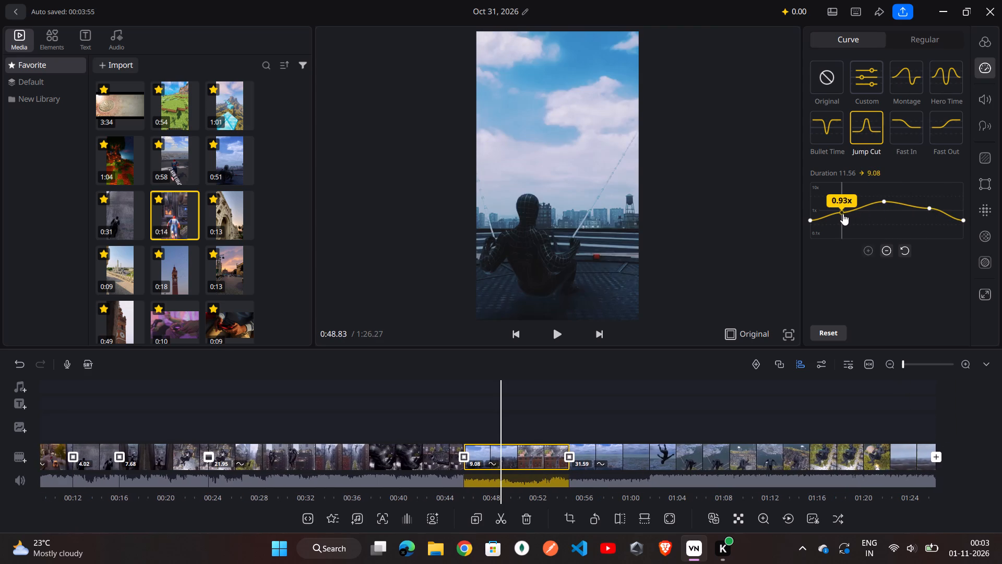
drag(843, 214, 851, 214)
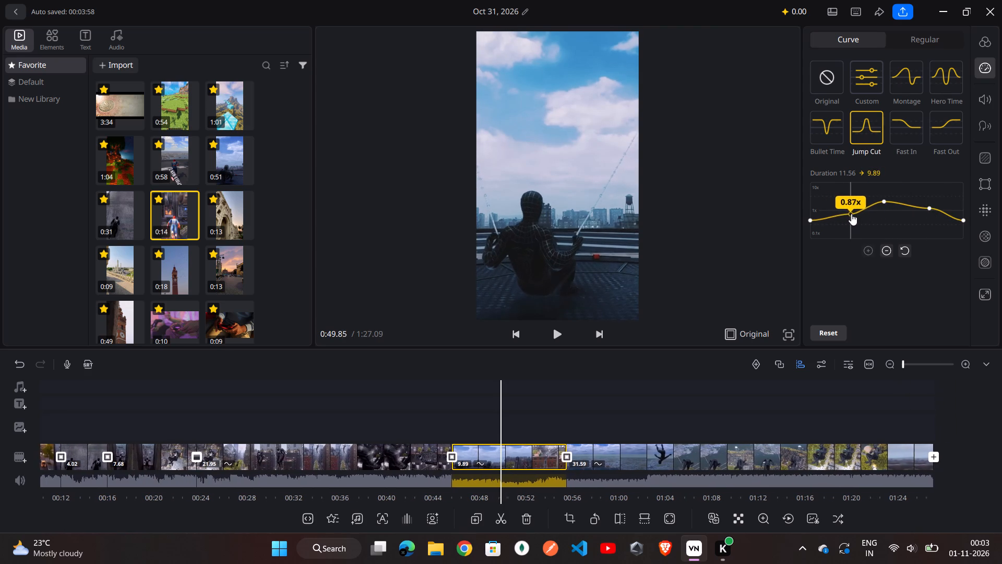
drag(851, 214, 853, 213)
click(881, 201)
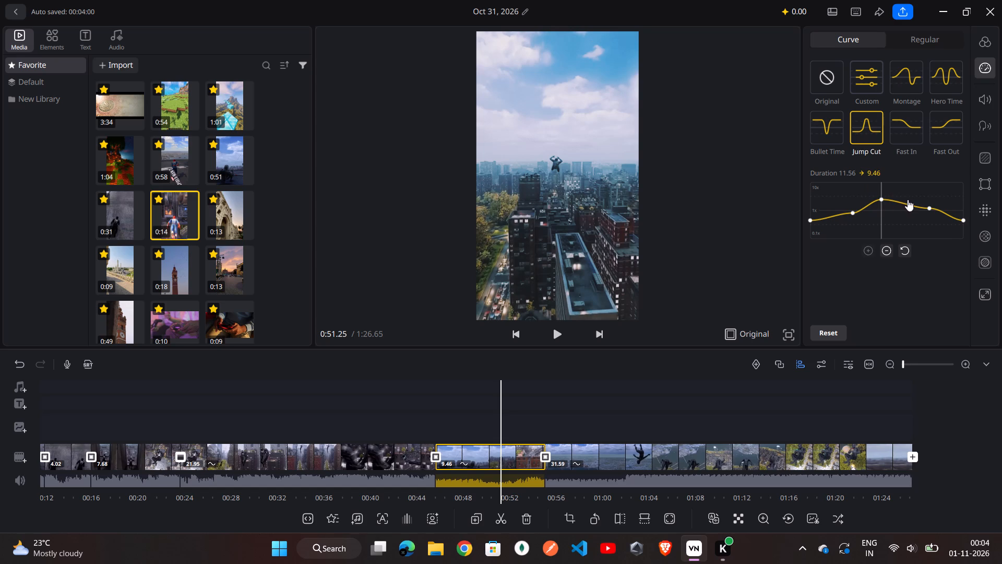
click(929, 207)
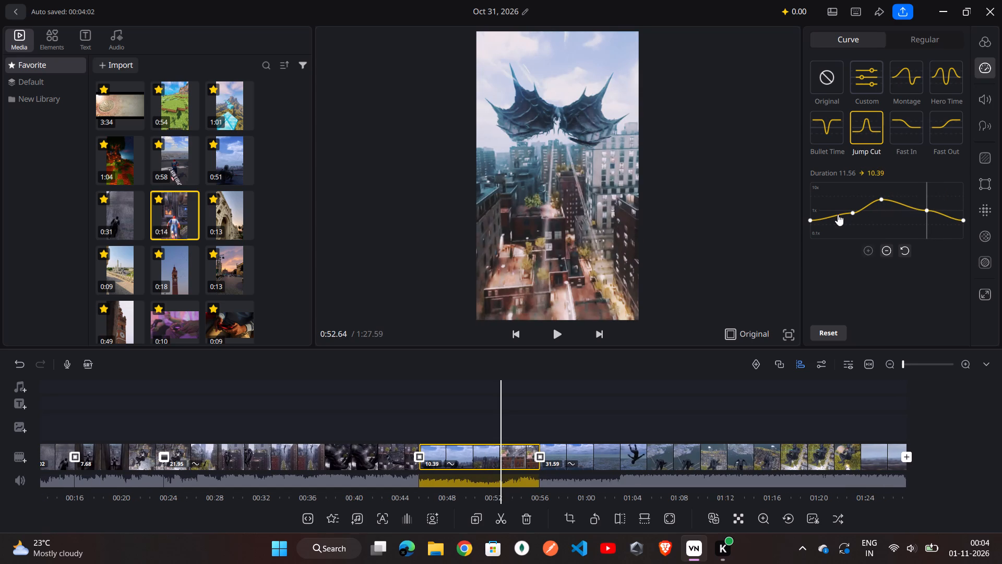
Reshape the 19.44-second city-swing clip's speed curve with a higher peak and side points near 1.00x, for a duration of about 16.32 seconds.
scroll(612, 425, down, 2)
drag(383, 433, 540, 431)
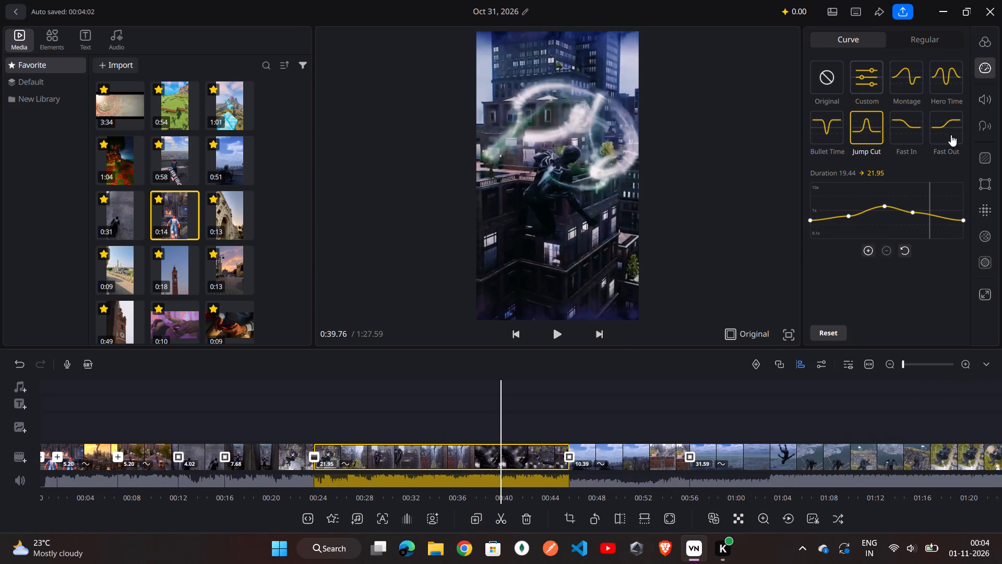
drag(885, 203, 885, 198)
click(849, 216)
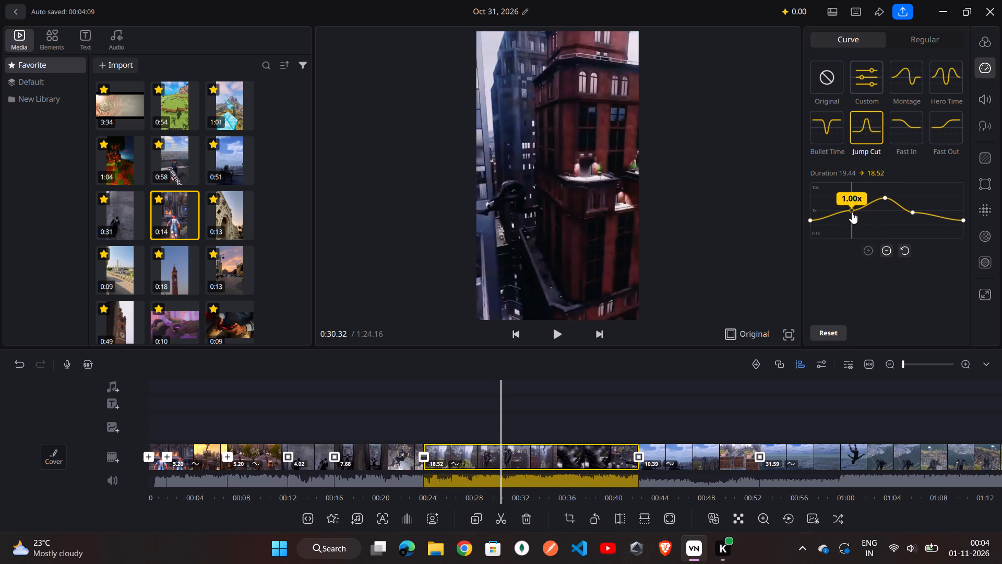
drag(912, 208, 922, 208)
drag(915, 214, 927, 210)
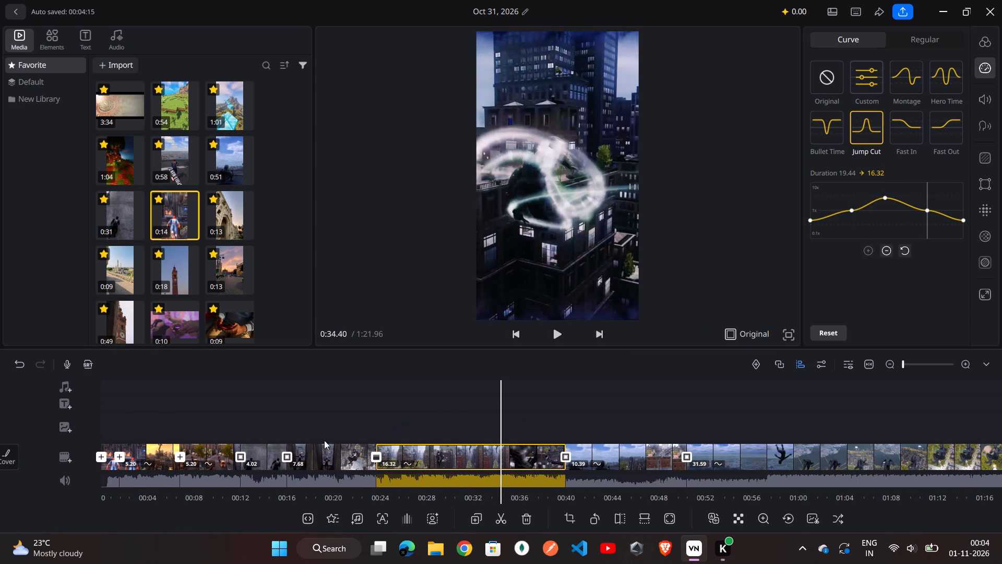
Apply the Jump Cut speed curve to the 7.68-second city freefall clip and widen it into a smooth ramp lasting about 5.88 seconds.
click(303, 450)
click(860, 132)
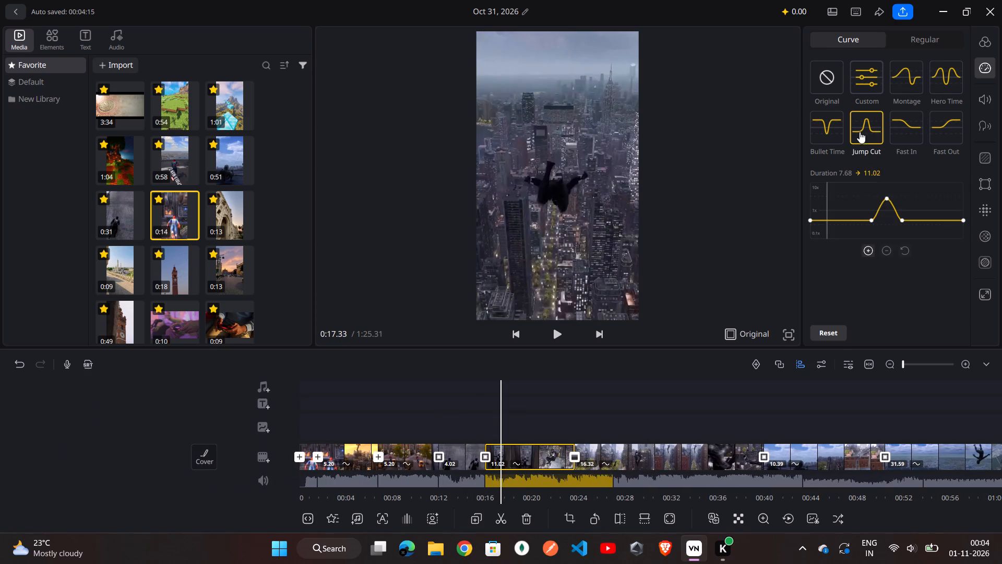
drag(873, 222, 864, 220)
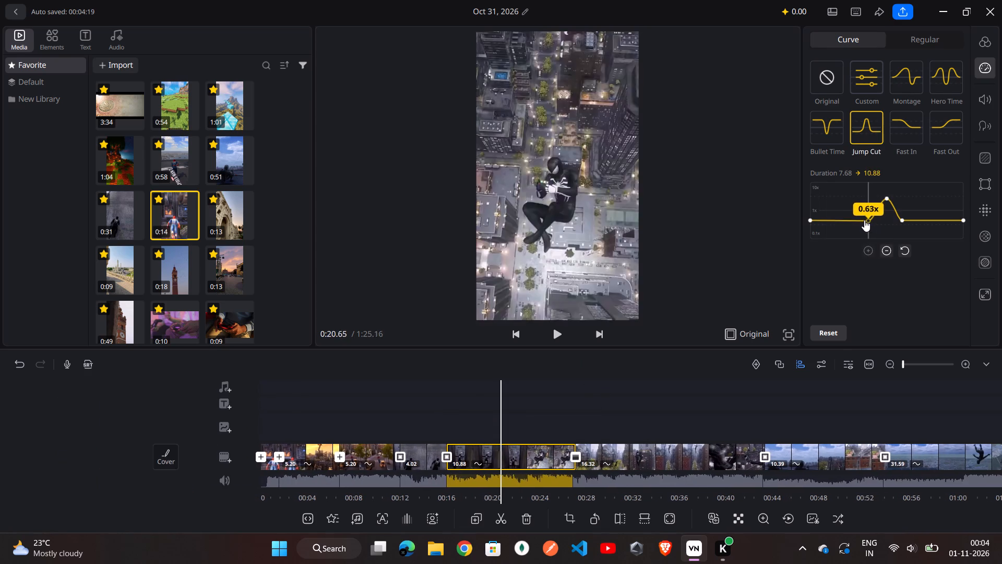
drag(864, 220, 846, 211)
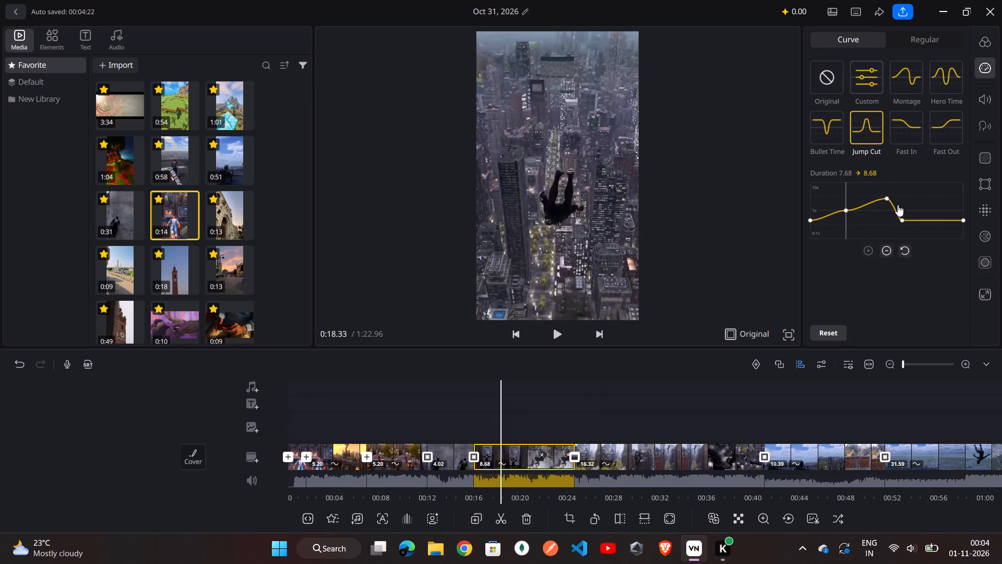
drag(901, 218, 922, 213)
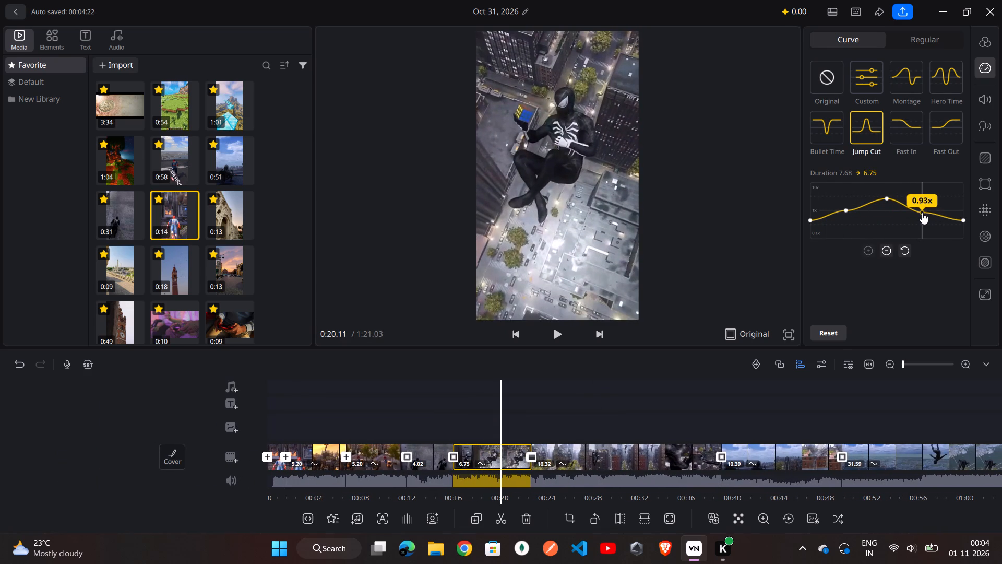
drag(922, 213, 922, 212)
drag(922, 212, 933, 208)
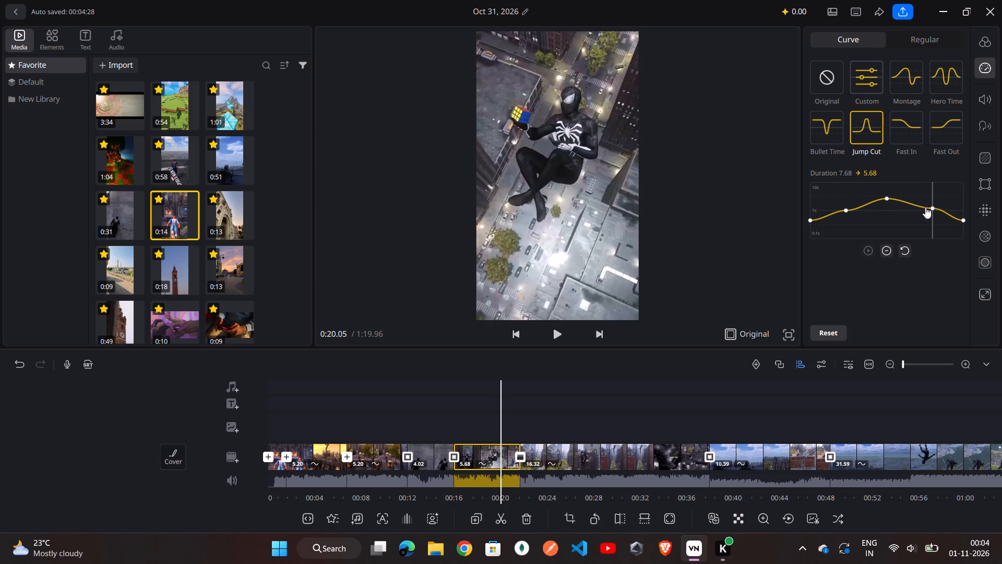
drag(885, 199, 890, 202)
Check the retimed clips one by one, from the sunset segment through the city freefall, city swing and rooftop to the skydive.
scroll(465, 442, down, 3)
click(435, 450)
click(436, 453)
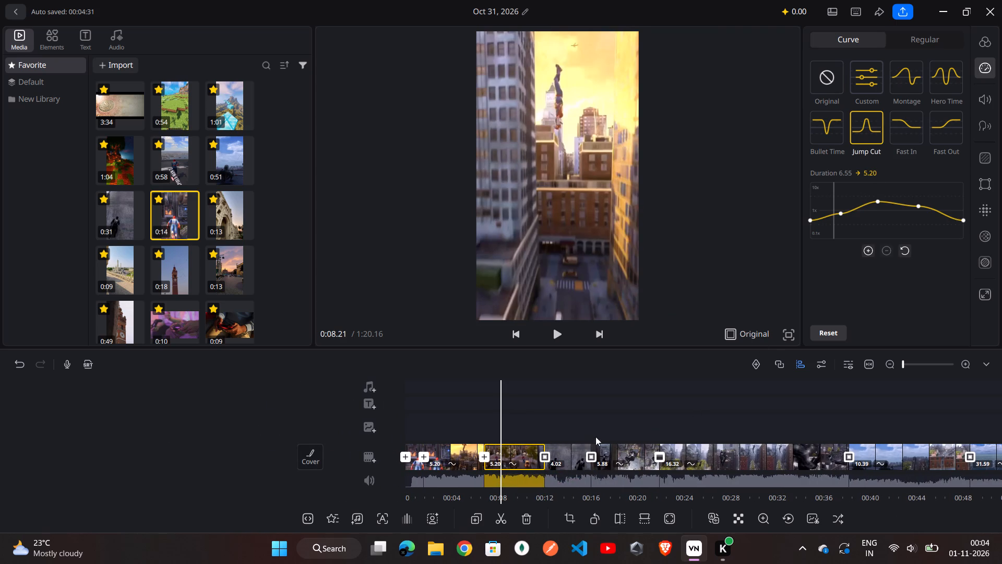
click(559, 447)
click(564, 445)
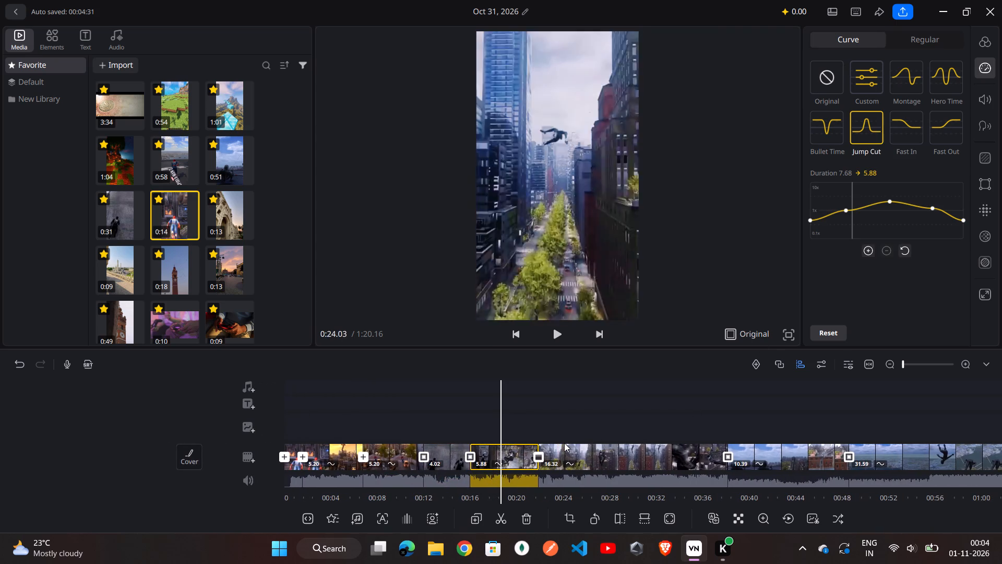
click(562, 448)
click(743, 459)
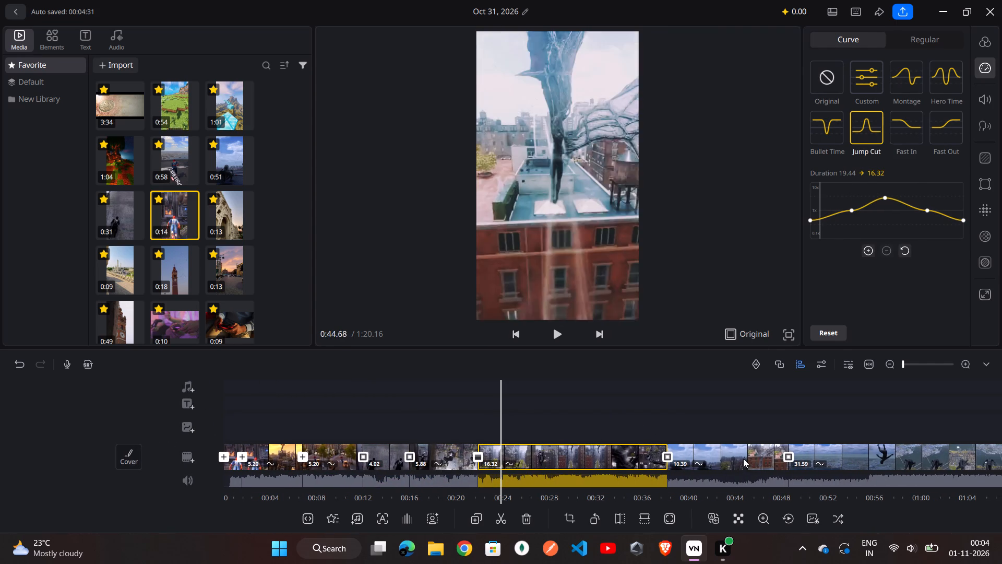
click(655, 452)
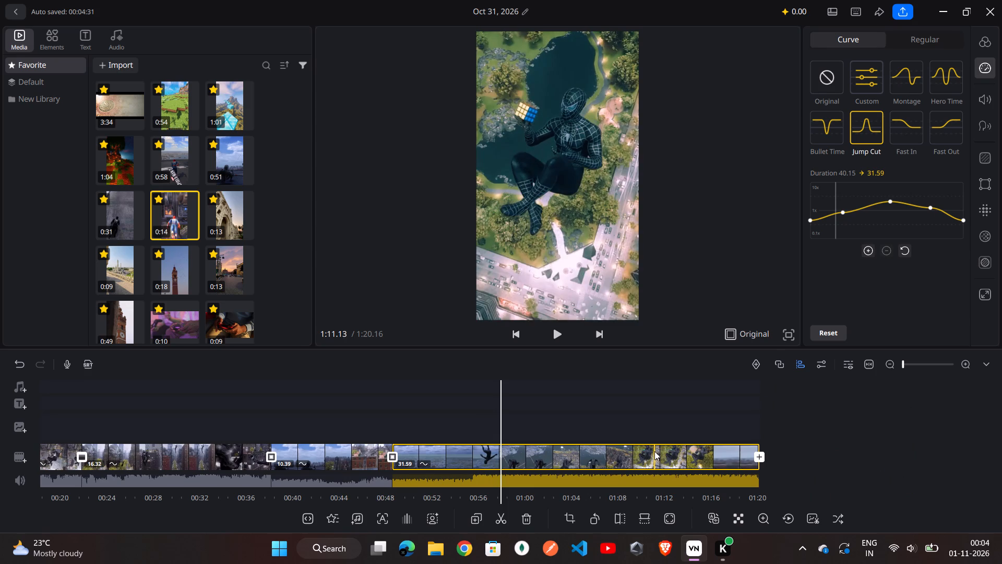
Examine the skydive fall from the tumble at about 0:58.5 to the city approach at about 1:05.
drag(614, 420, 601, 421)
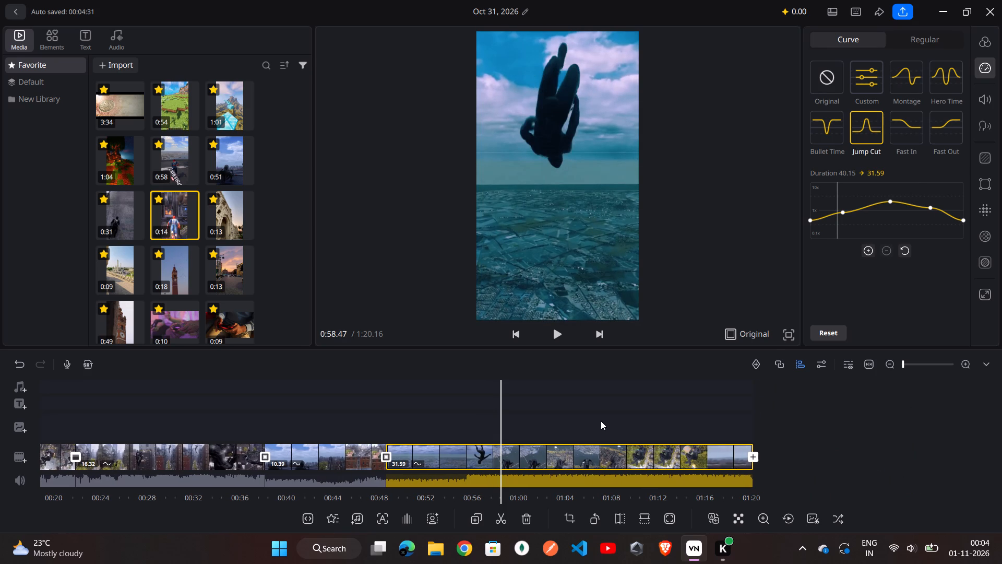
drag(601, 421, 601, 421)
drag(601, 421, 599, 422)
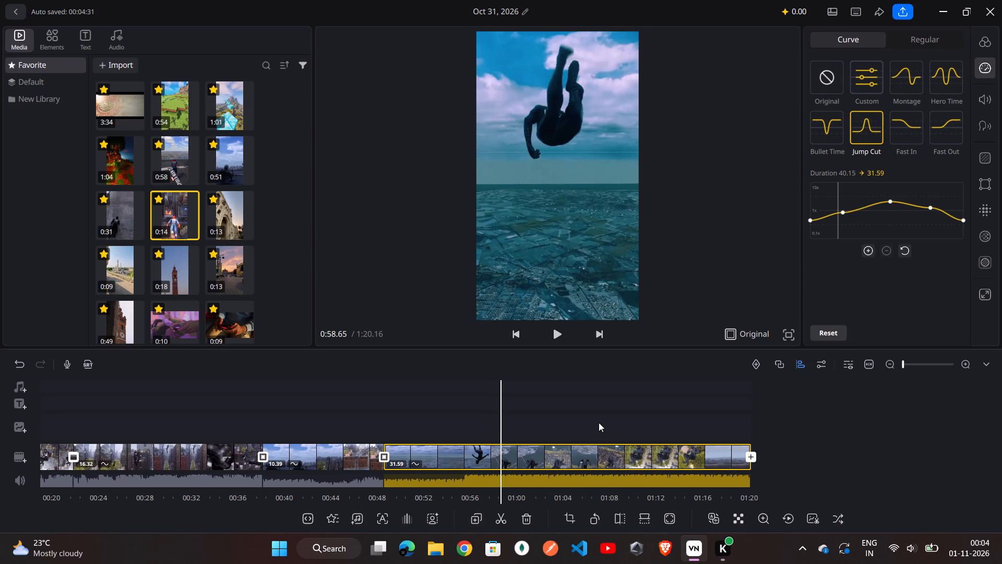
drag(599, 422, 564, 424)
drag(628, 414, 598, 417)
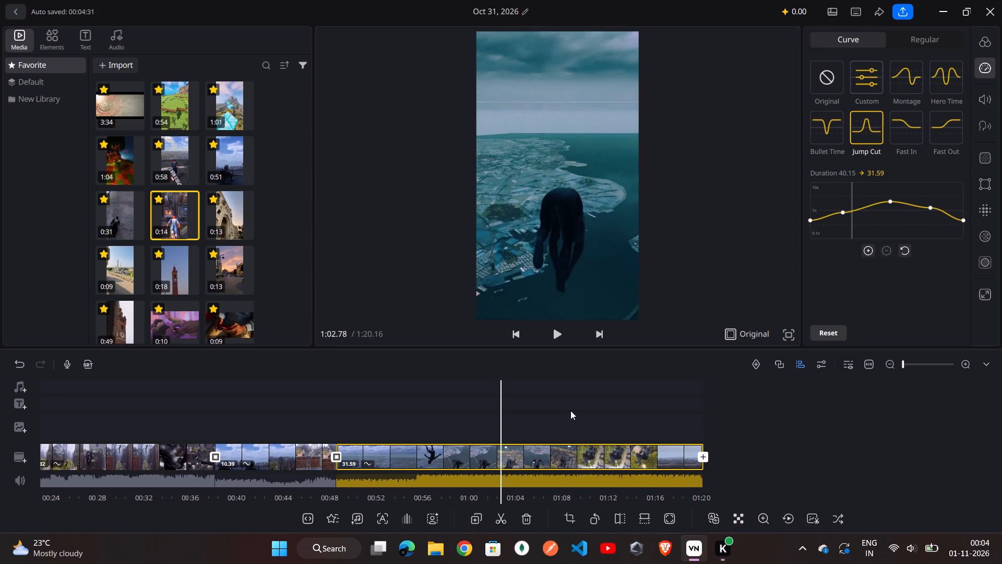
click(569, 409)
drag(569, 409, 547, 412)
click(540, 407)
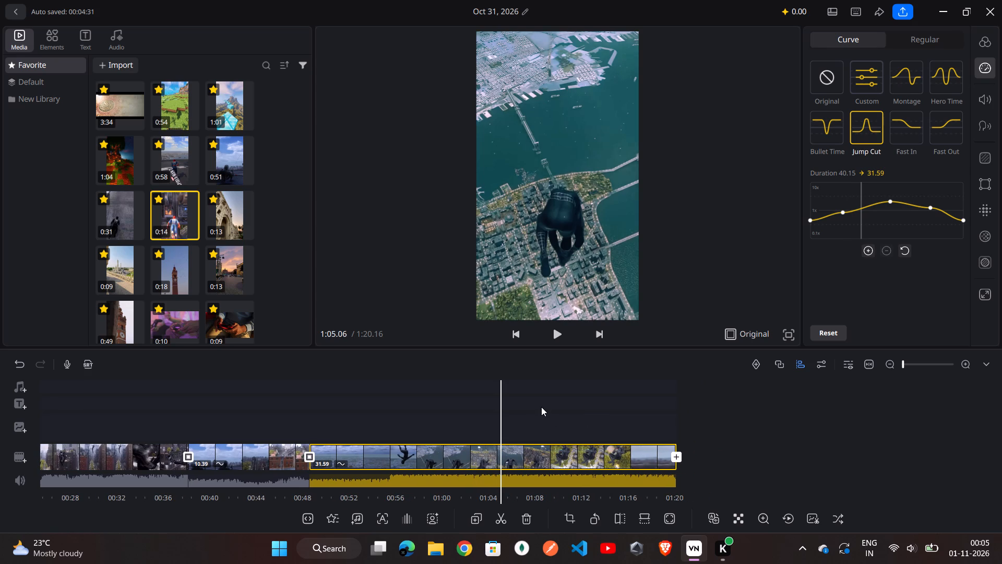
Review backwards from the skydive to the city-swing clip at about 0:27.5, returning to the rooftop slingshot start at 0:39.76.
drag(541, 407, 566, 407)
drag(558, 407, 610, 406)
drag(533, 403, 559, 401)
drag(560, 401, 619, 387)
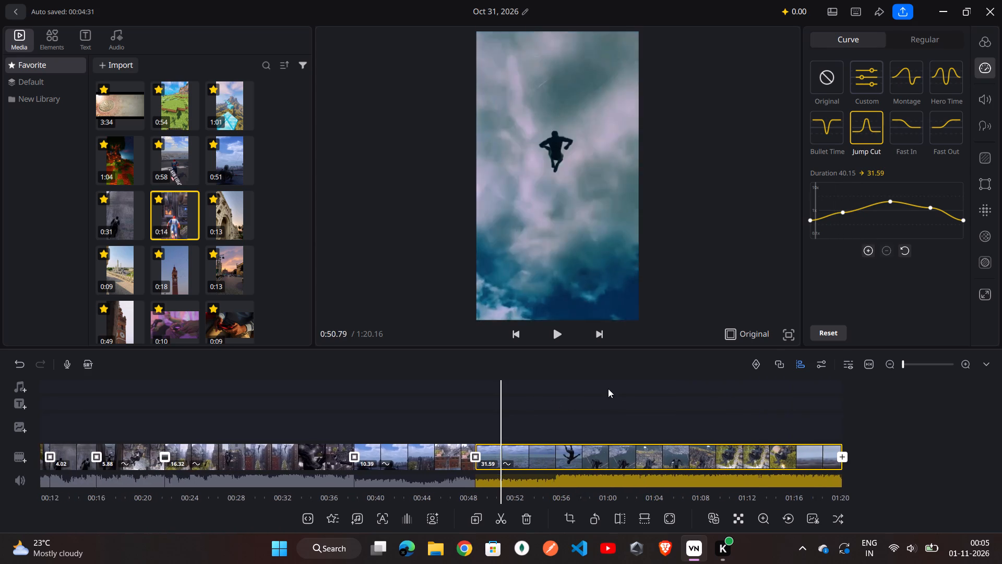
drag(608, 389, 873, 376)
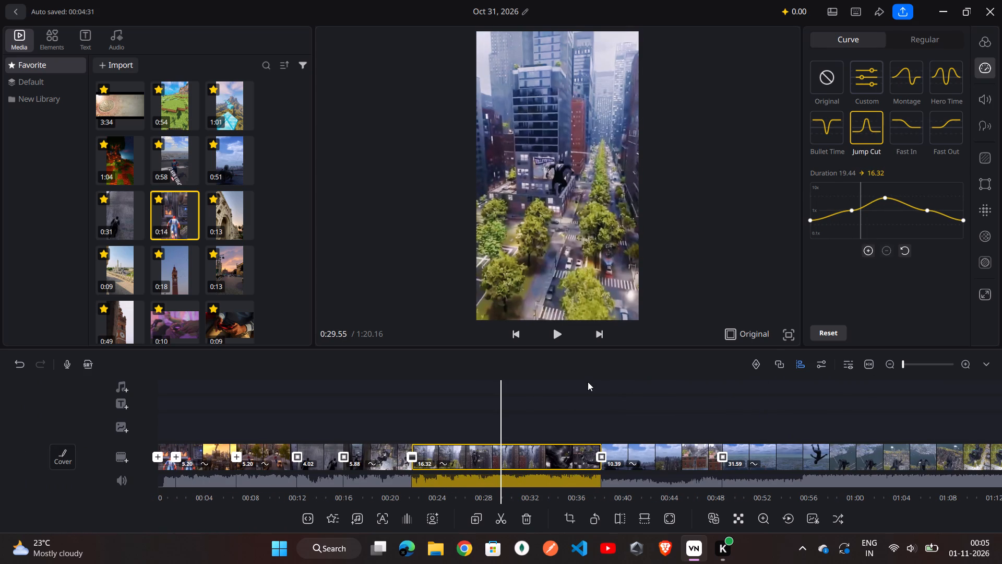
drag(588, 382, 619, 382)
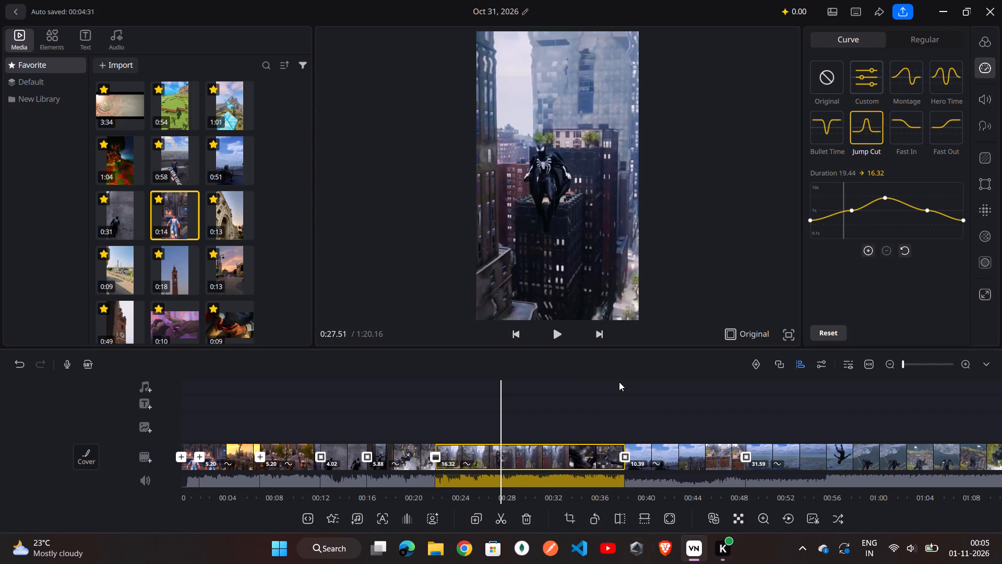
drag(619, 382, 470, 385)
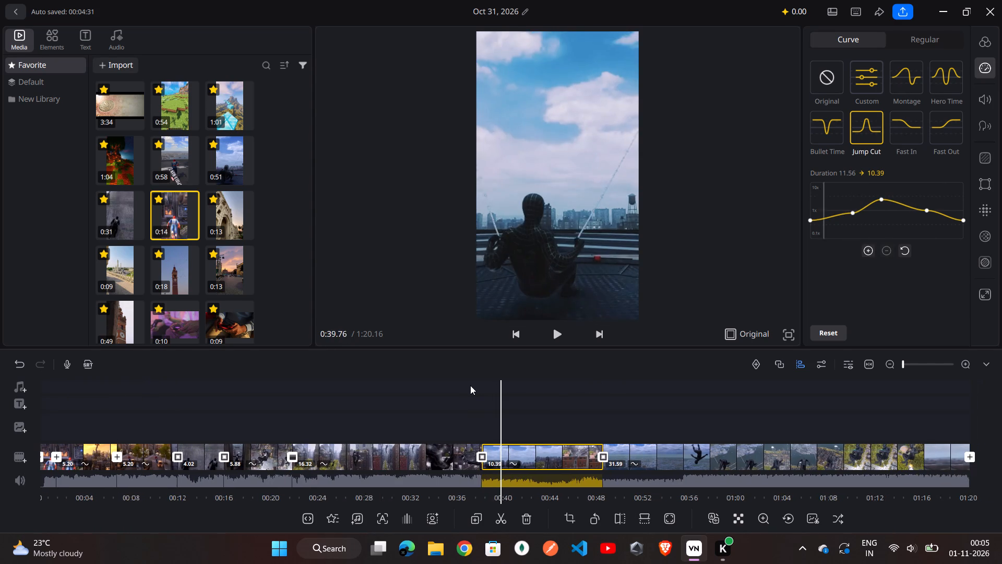
Review the skydive clip from its start to the tumble at about 1:00, returning to its opening at about 0:49.
drag(470, 385, 476, 390)
drag(474, 387, 328, 402)
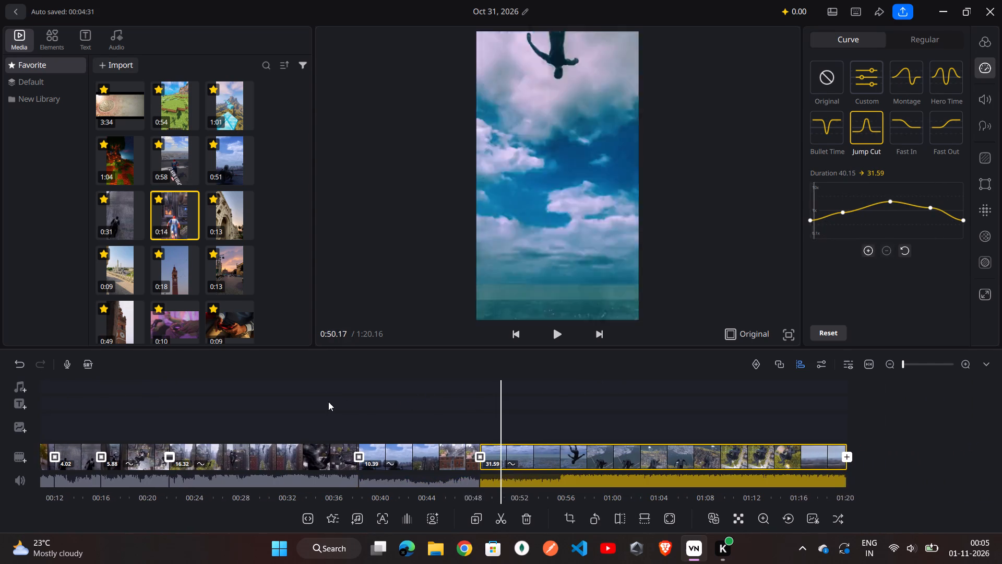
drag(328, 402, 281, 403)
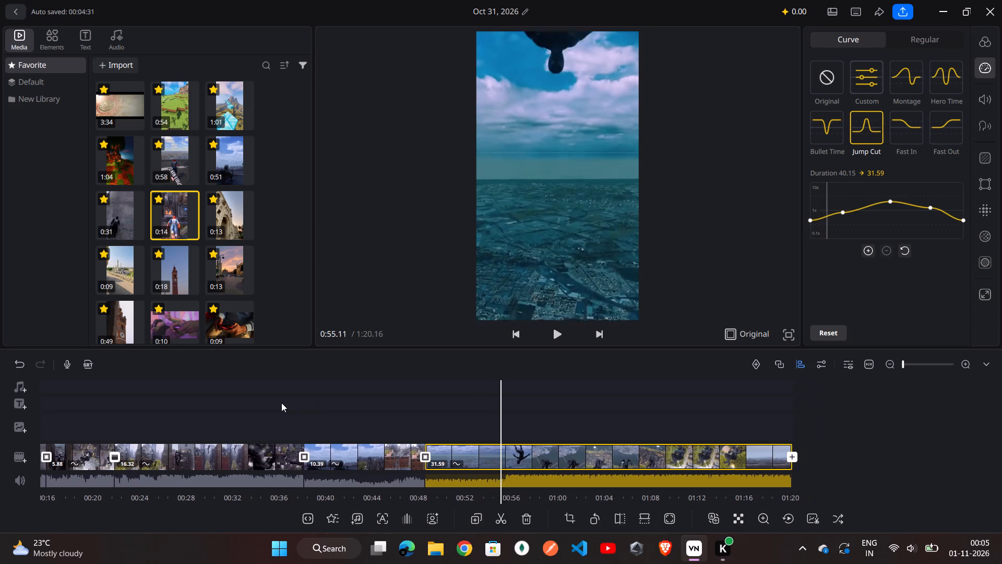
drag(281, 403, 189, 399)
drag(272, 399, 335, 406)
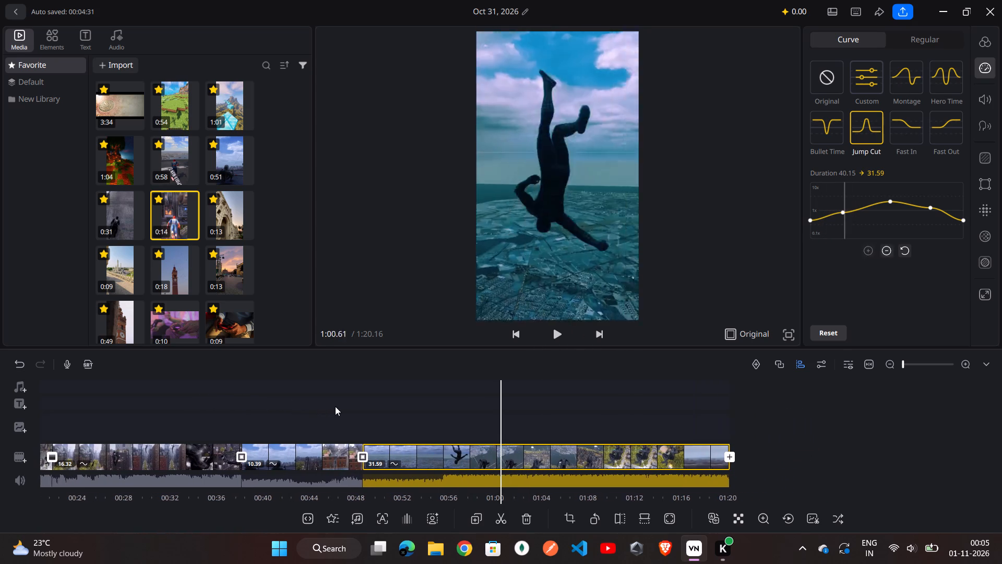
drag(335, 406, 343, 415)
drag(340, 409, 423, 410)
drag(391, 410, 424, 417)
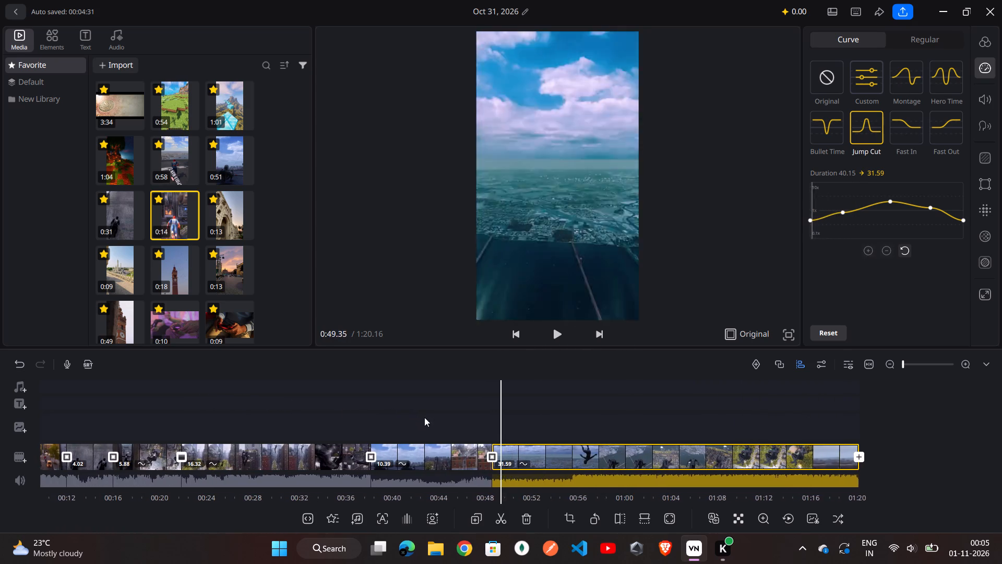
Review backwards from the skydive opening through the rooftop slingshot to the city-swing clip at about 0:25.
drag(424, 417, 479, 420)
drag(476, 413, 546, 419)
drag(531, 421, 544, 421)
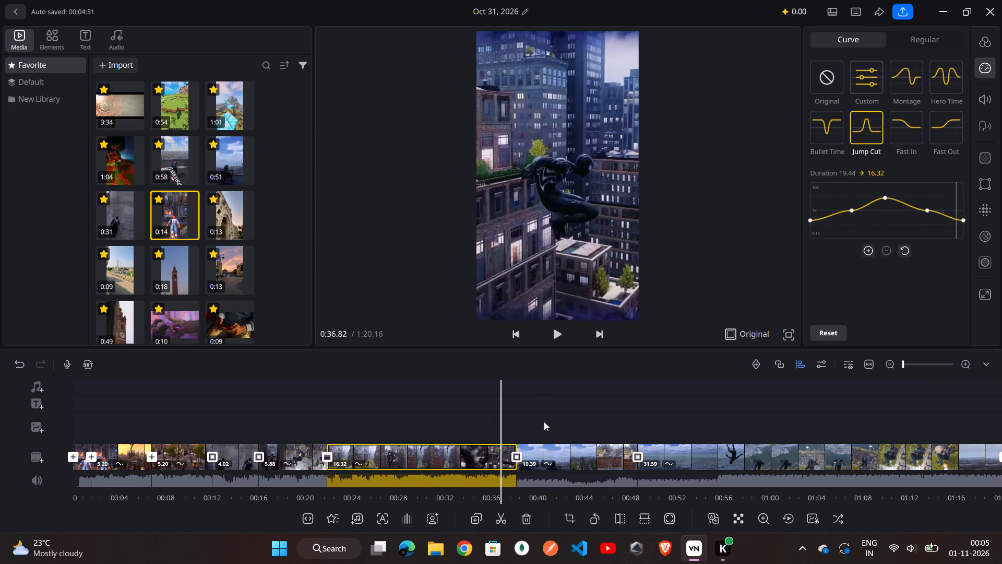
drag(544, 421, 625, 426)
drag(625, 426, 660, 431)
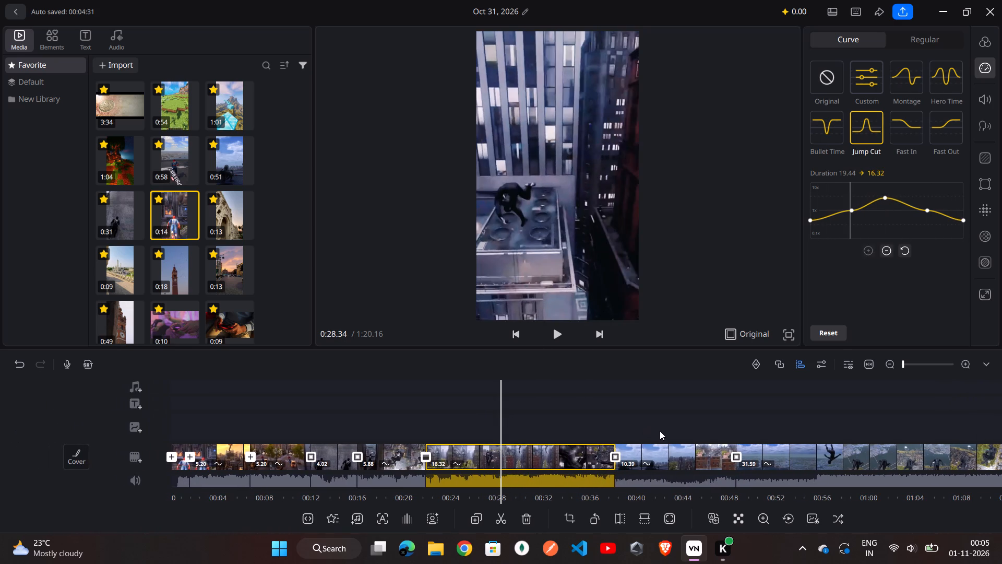
drag(660, 431, 700, 429)
click(700, 429)
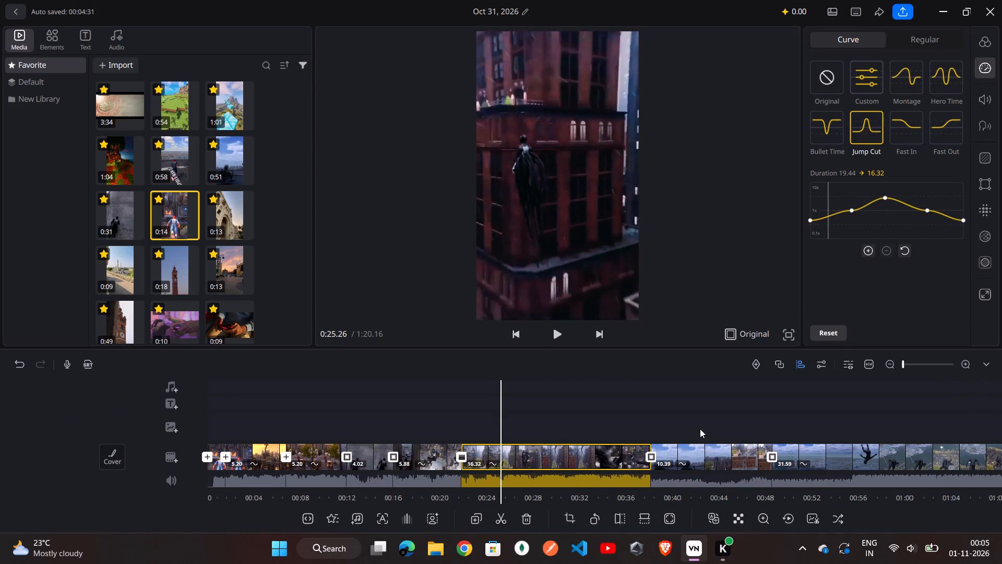
Examine the city-swing clip from about 0:25 onward and continue through the rooftop slingshot clip to about 0:46.
drag(700, 429, 668, 430)
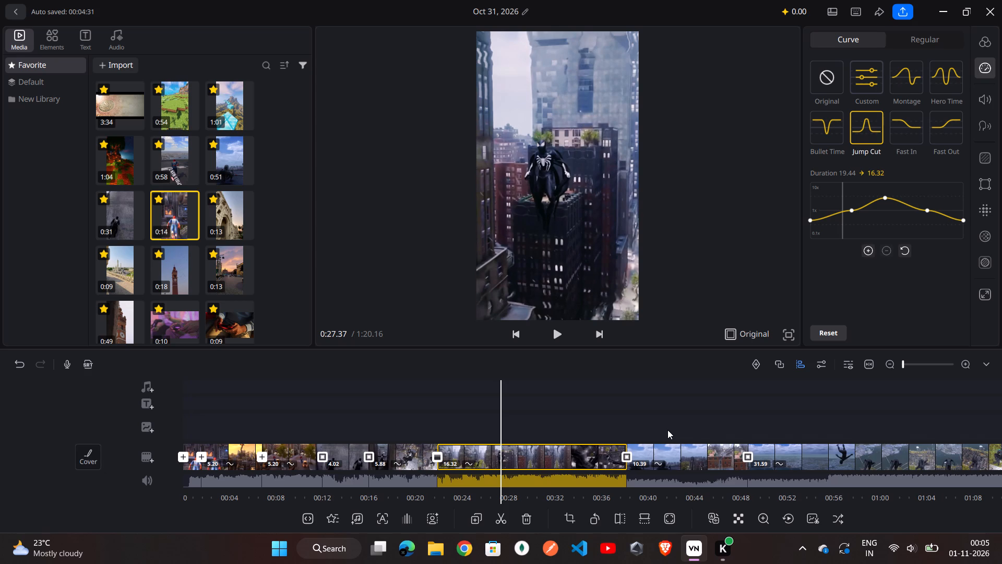
drag(667, 430, 626, 431)
drag(660, 423, 647, 425)
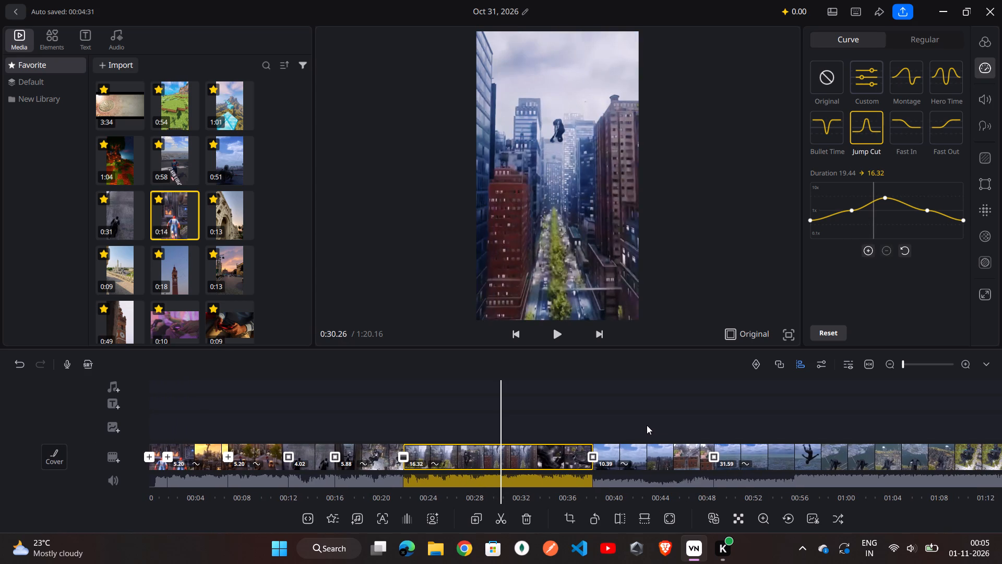
drag(647, 425, 636, 426)
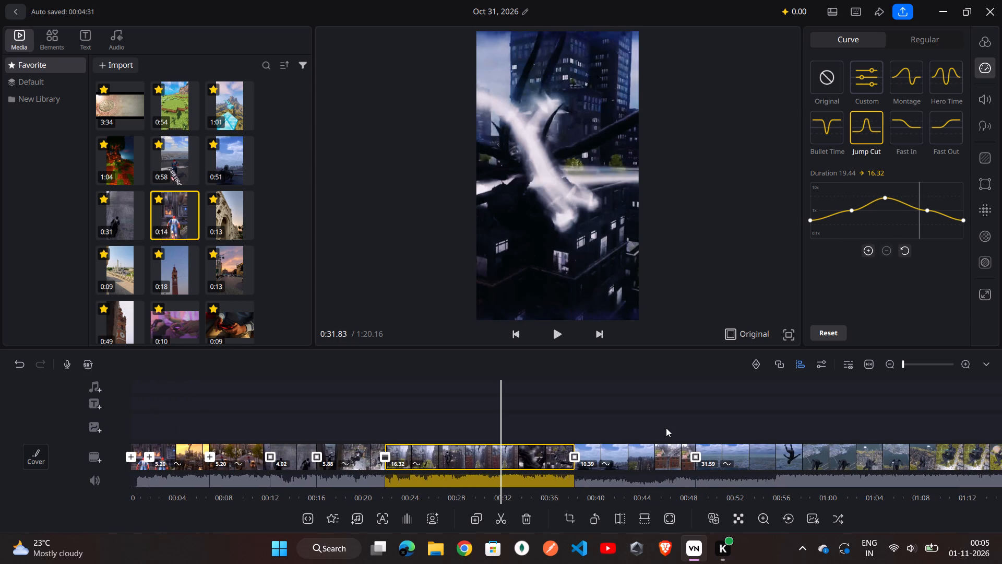
drag(667, 428, 643, 428)
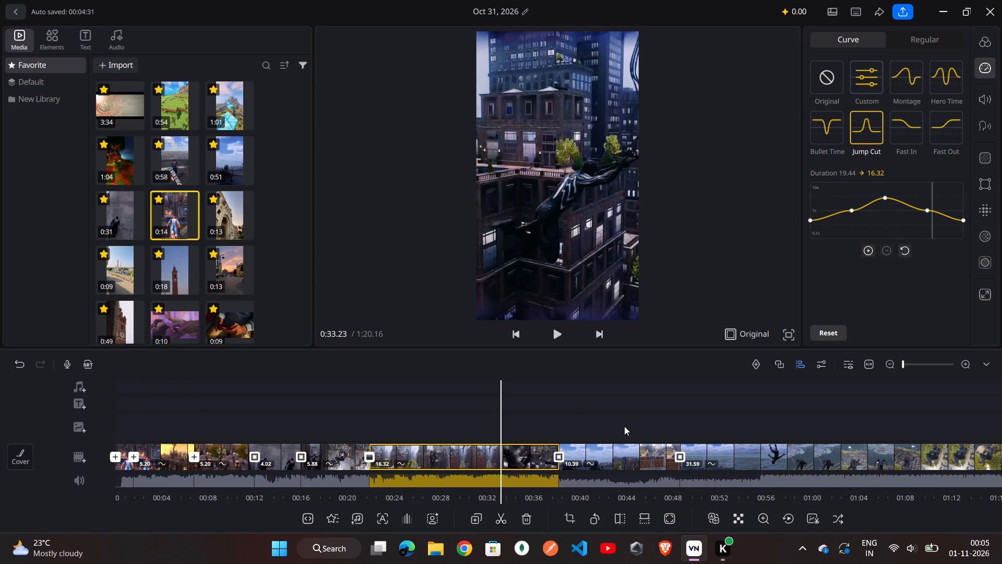
drag(624, 426, 589, 426)
drag(670, 434, 606, 428)
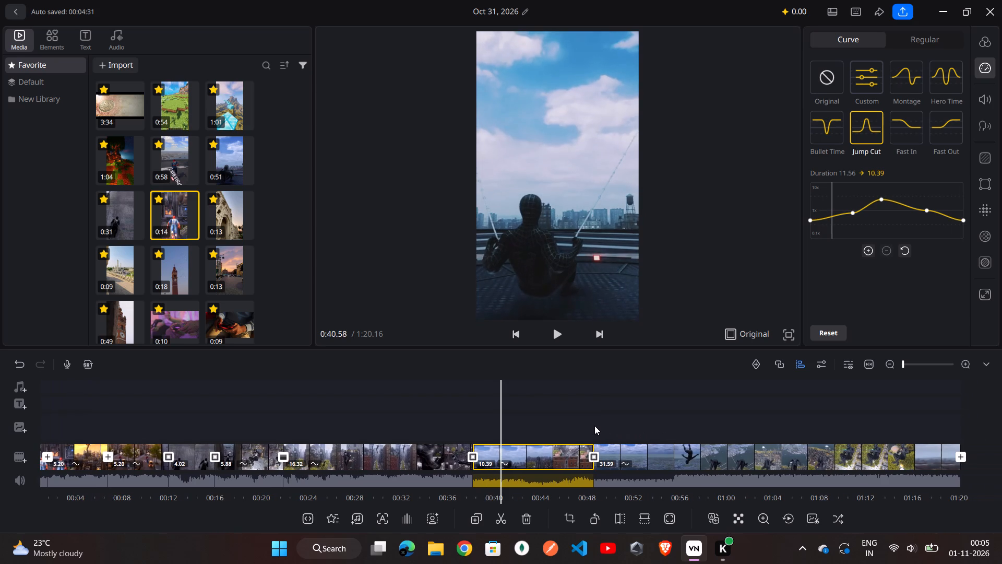
drag(594, 425, 553, 425)
drag(689, 422, 652, 424)
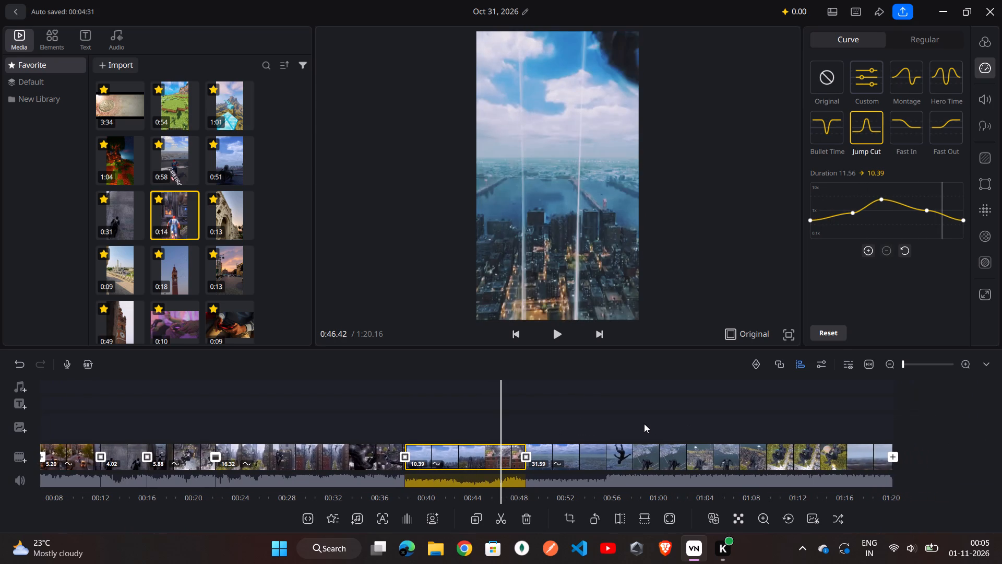
Examine the rooftop slingshot launch back and forth between about 0:44 and 0:48, up to the skydive transition.
click(566, 417)
drag(573, 416, 600, 417)
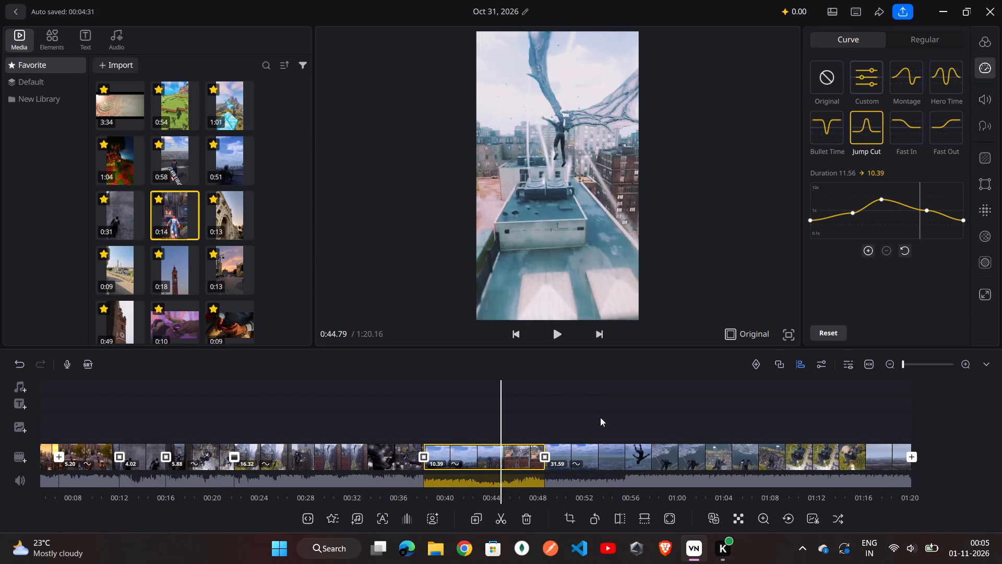
click(623, 419)
drag(623, 419, 601, 420)
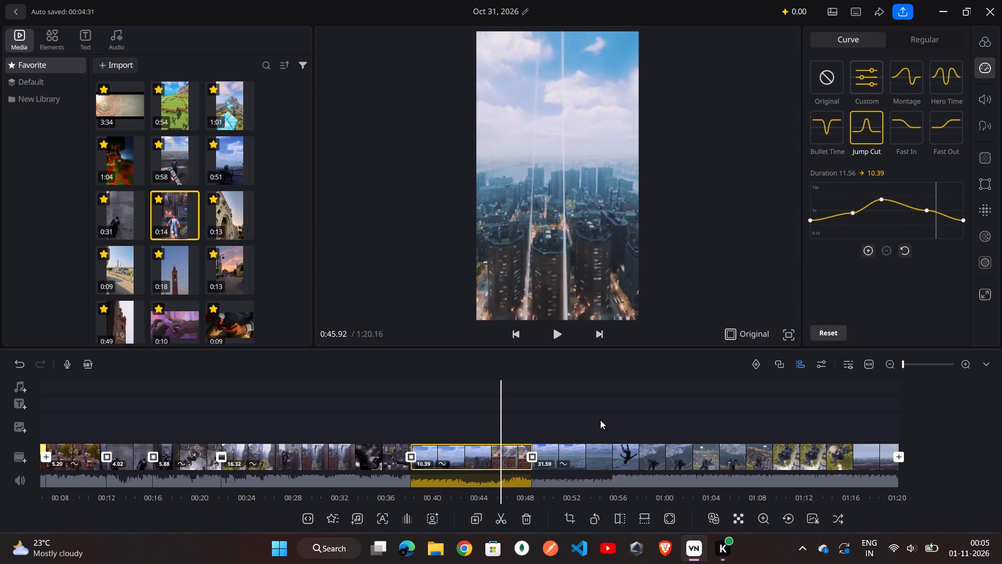
click(600, 420)
click(600, 420)
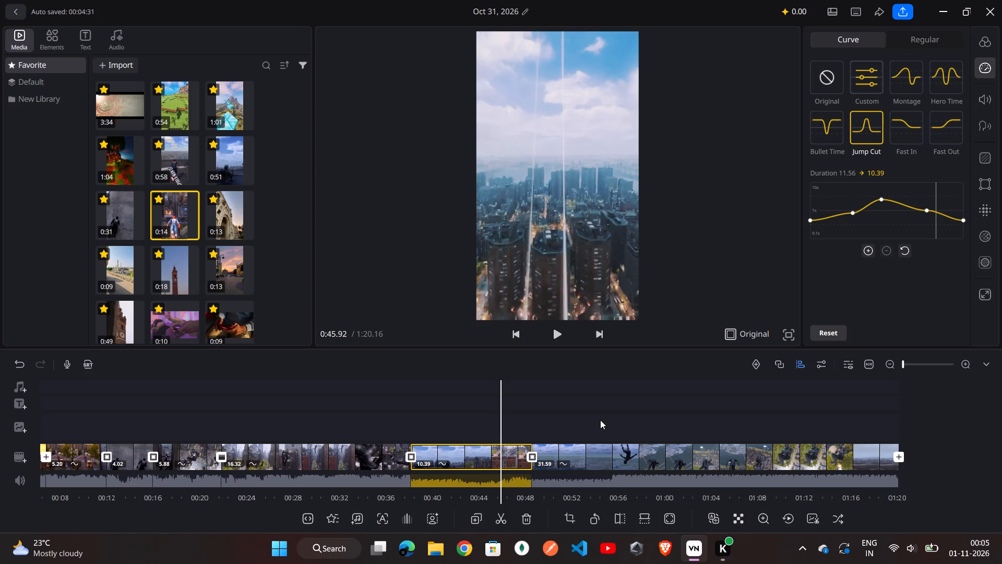
click(600, 420)
drag(600, 420, 570, 419)
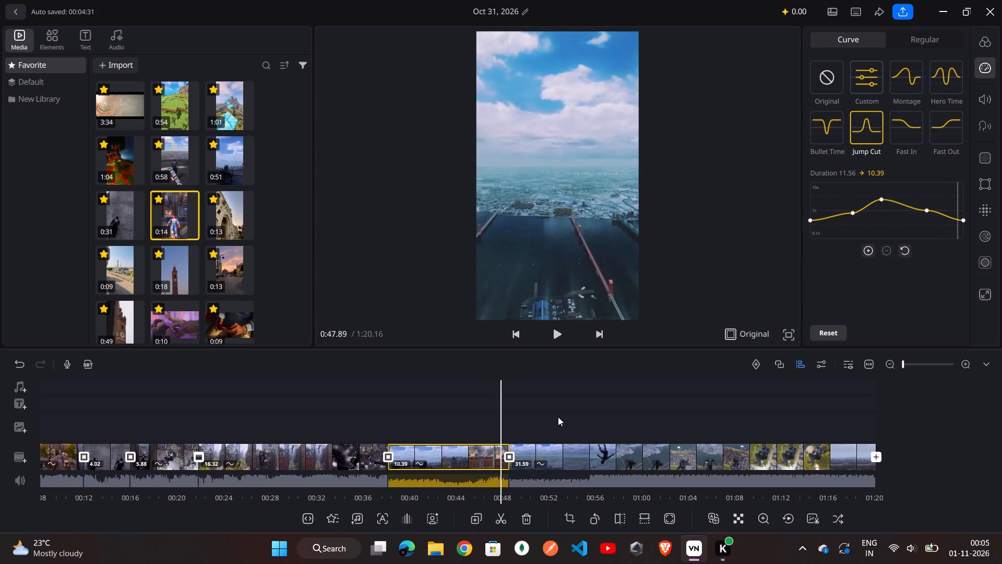
drag(557, 416, 574, 416)
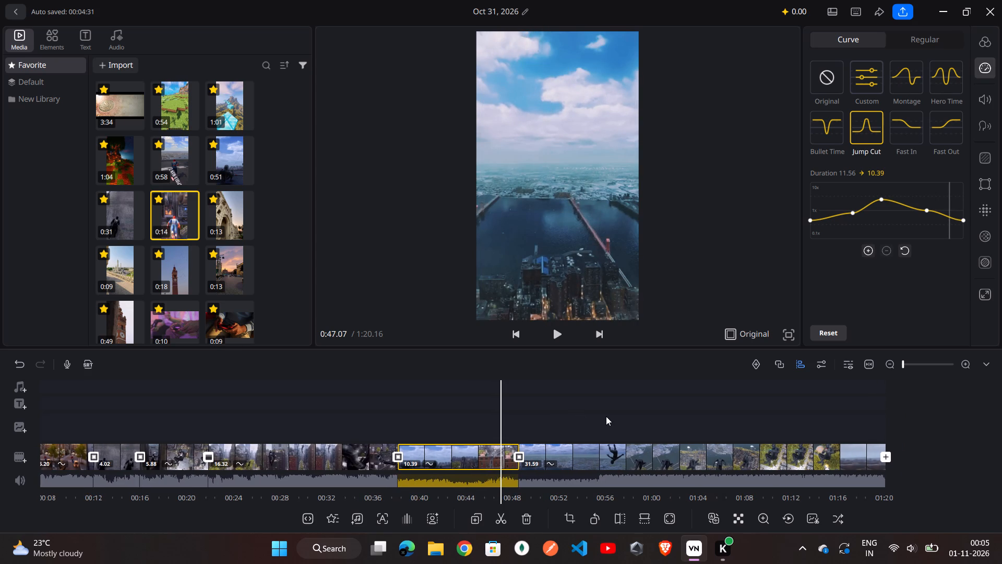
drag(624, 419, 657, 419)
drag(622, 419, 645, 418)
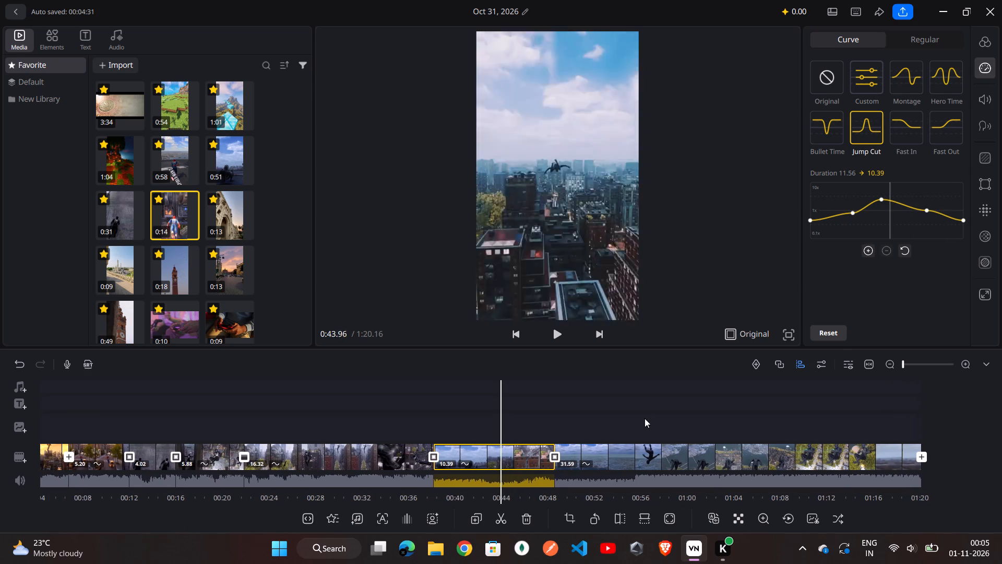
Review backwards from the slingshot launch into the city-swing clip, examining it from about 0:33 to 0:25.
drag(645, 418, 662, 418)
drag(599, 399, 655, 403)
drag(614, 407, 655, 411)
drag(657, 411, 685, 417)
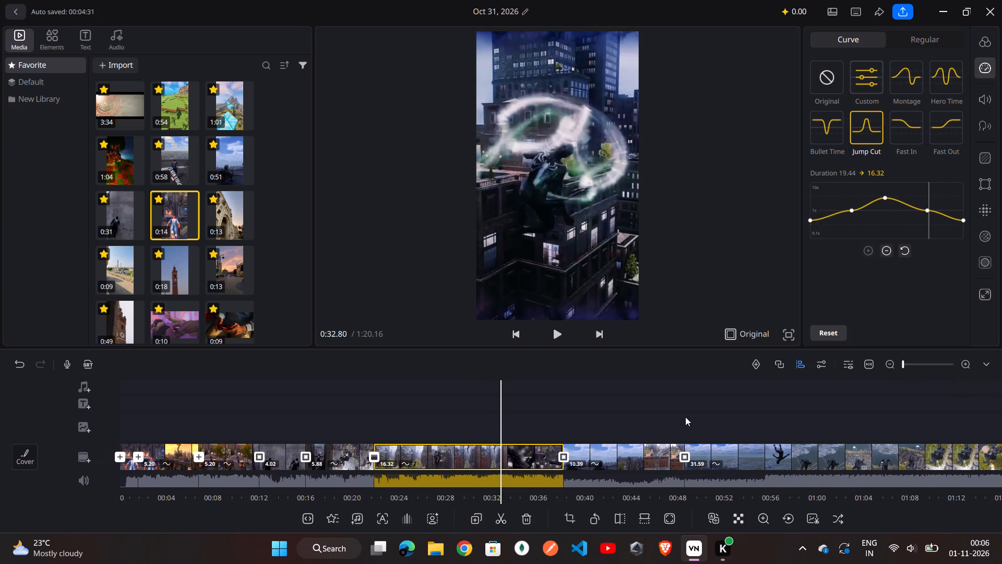
drag(685, 417, 696, 418)
click(696, 418)
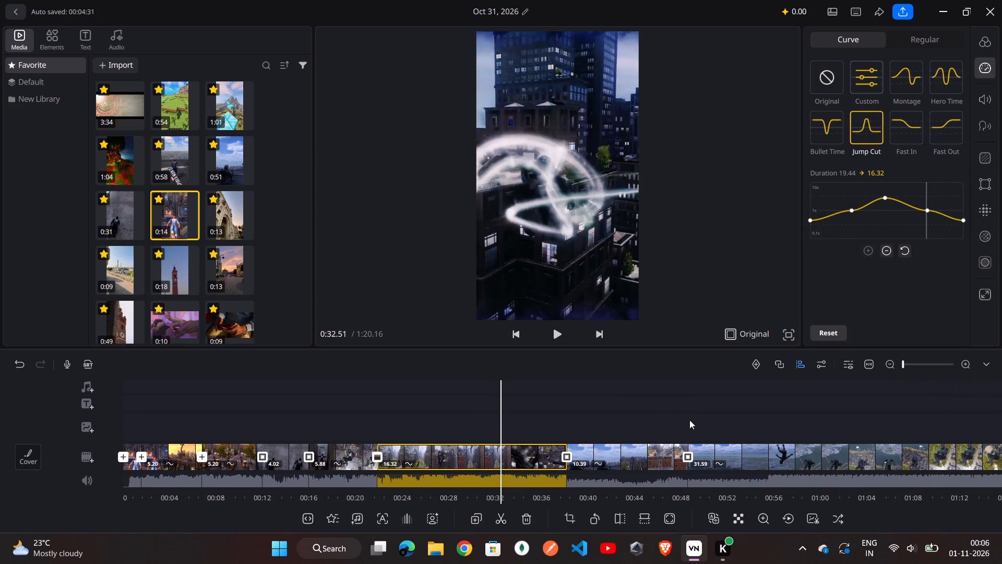
drag(593, 419, 666, 419)
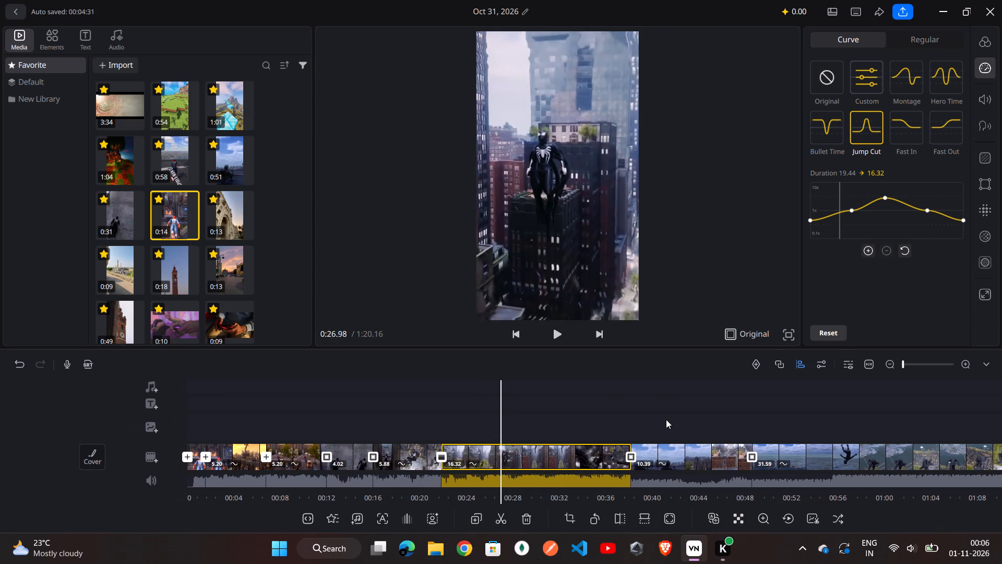
drag(666, 419, 675, 418)
click(675, 418)
drag(675, 418, 687, 419)
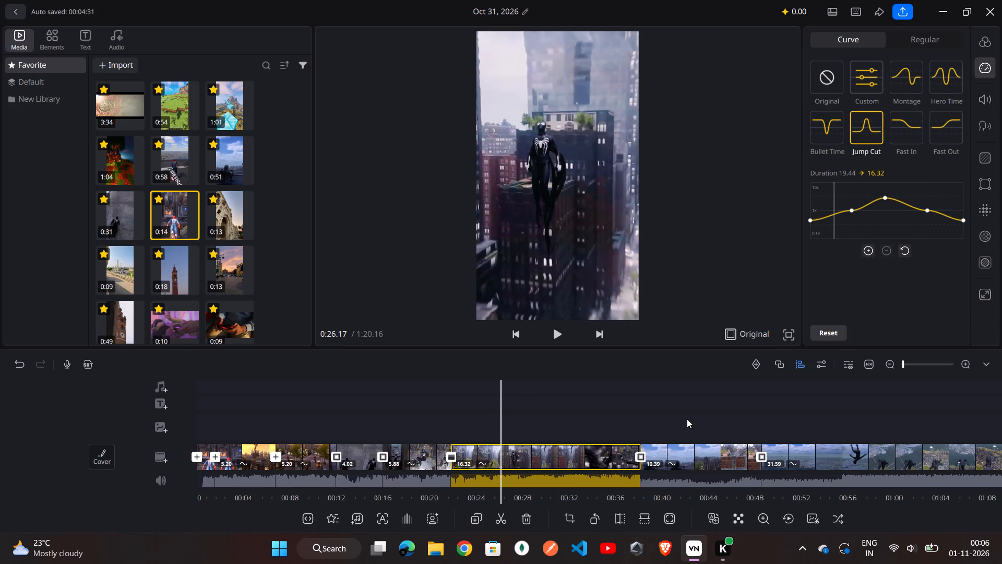
drag(687, 419, 692, 420)
double_click(692, 420)
triple_click(582, 416)
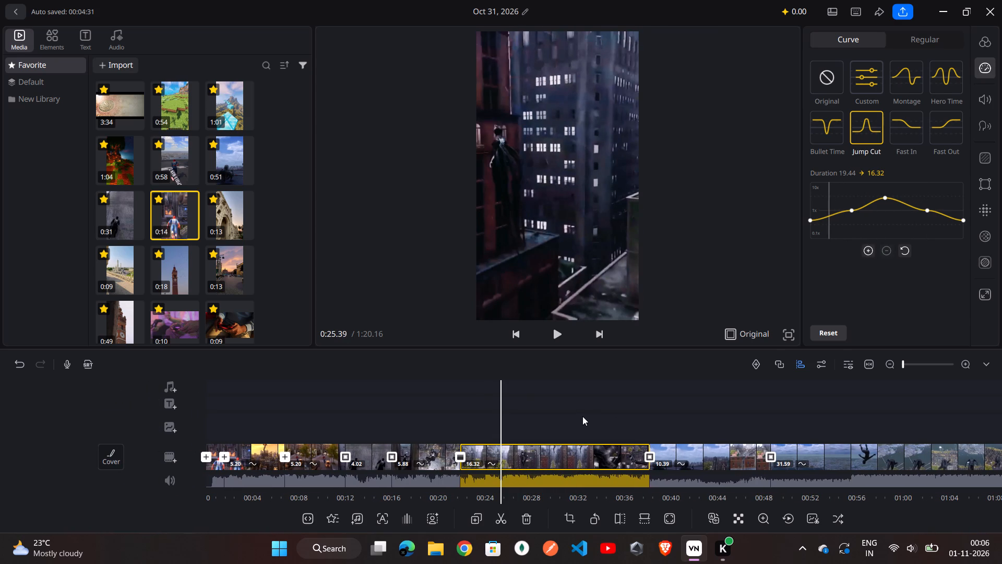
click(582, 416)
Review backwards from the city swing through the freefall and sunset clips to the red-suit dive at the edit's start.
drag(582, 416, 633, 417)
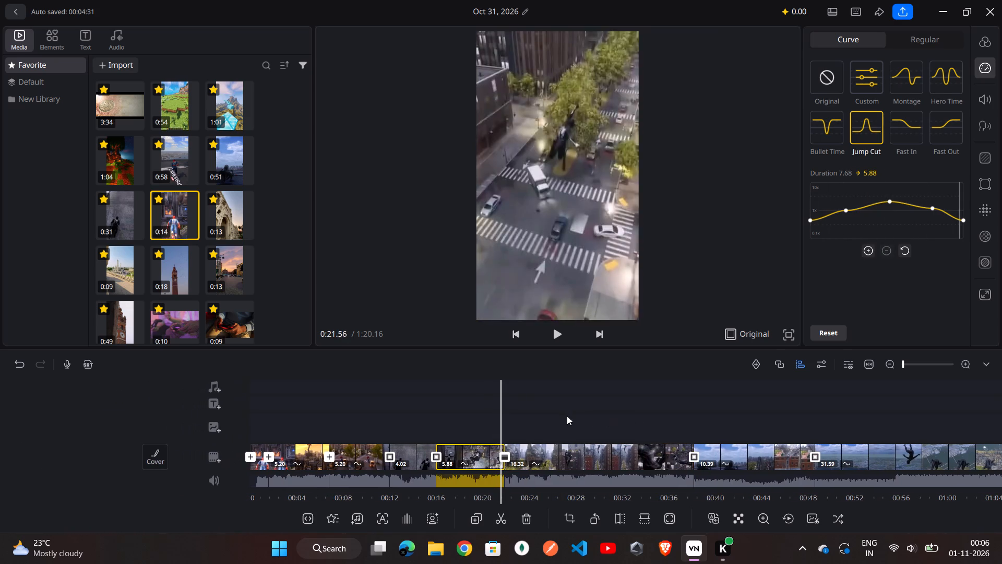
drag(562, 414, 630, 415)
drag(523, 416, 547, 416)
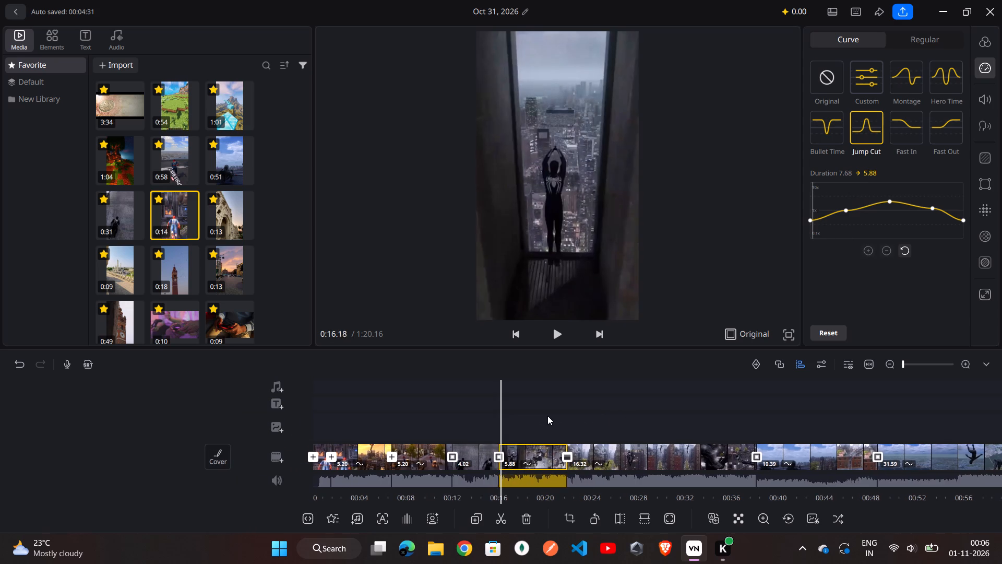
drag(547, 416, 576, 416)
drag(527, 415, 587, 417)
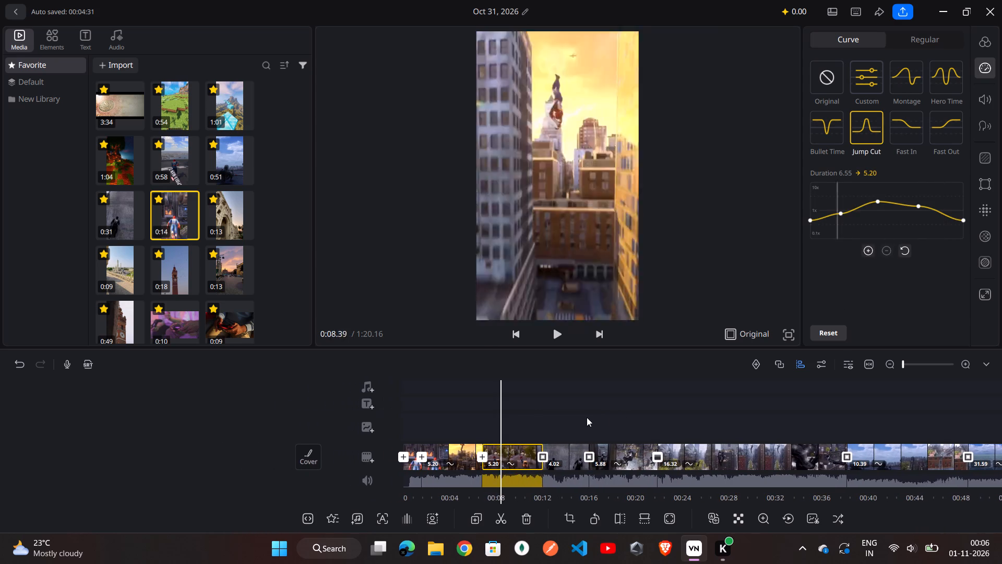
drag(587, 417, 674, 425)
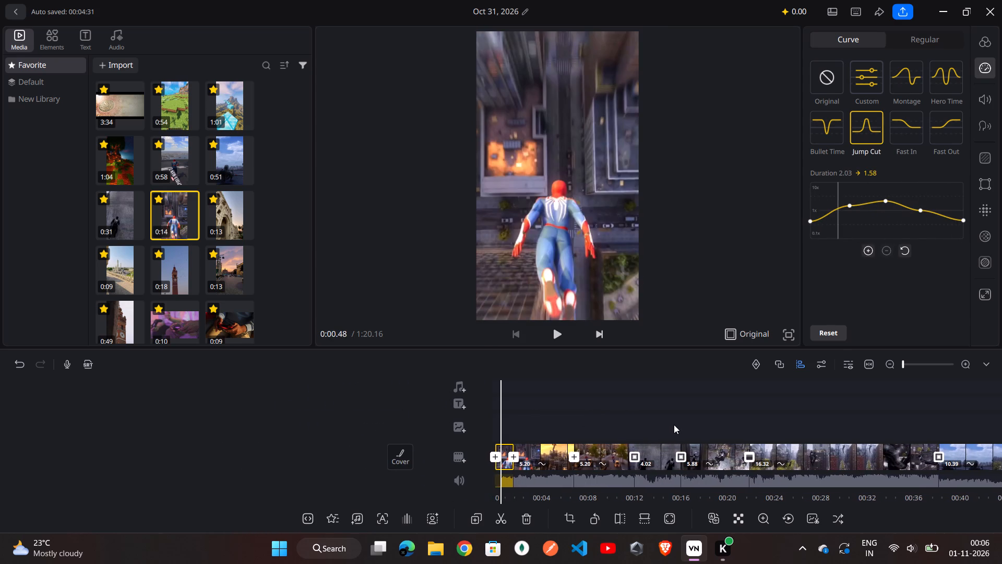
Check the whole sequence forward from the opening dive to the skydive, returning to the slingshot launch at about 0:46.
drag(674, 425, 496, 422)
drag(497, 416, 487, 415)
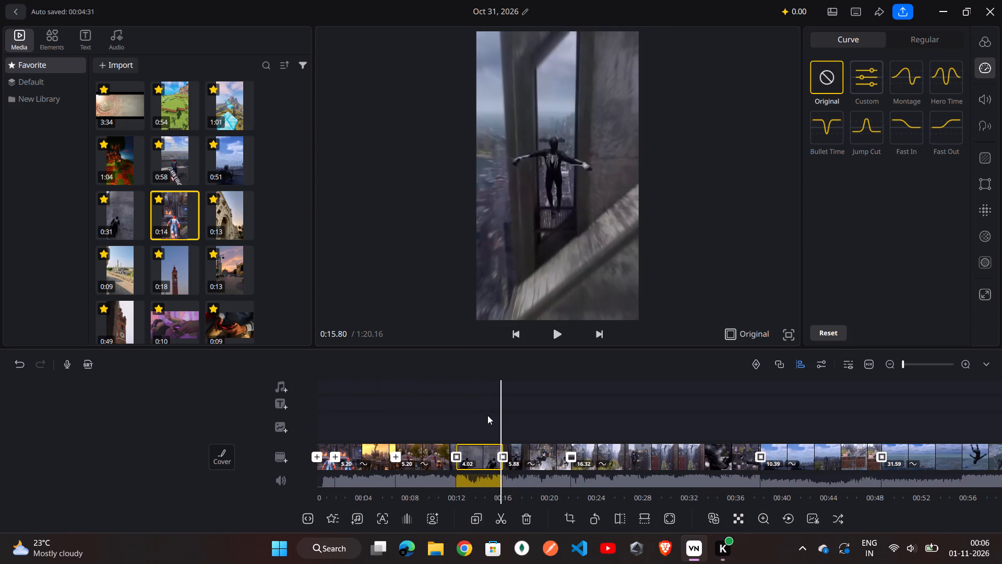
drag(487, 415, 313, 405)
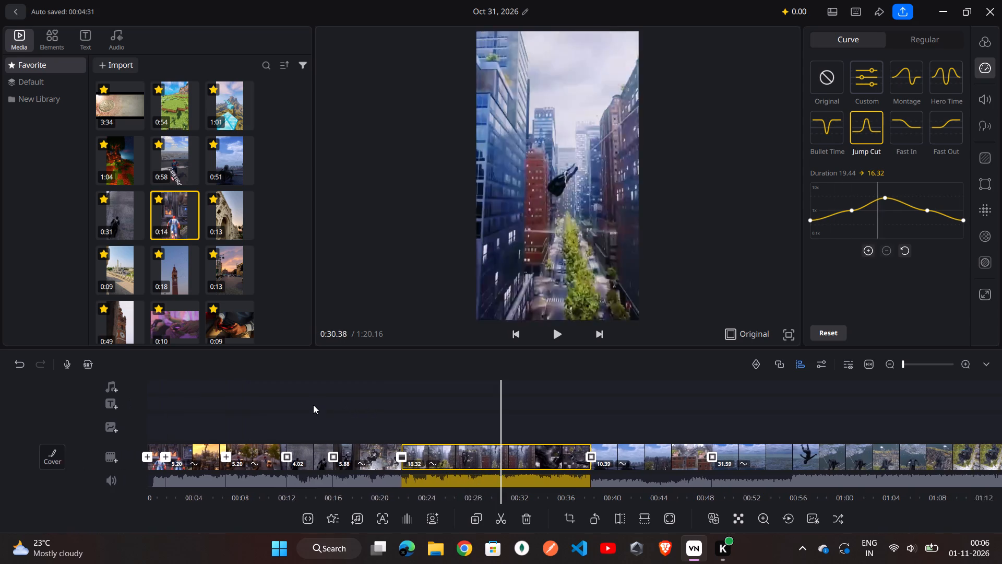
drag(313, 405, 221, 406)
drag(300, 405, 245, 410)
drag(352, 413, 281, 416)
drag(347, 419, 331, 419)
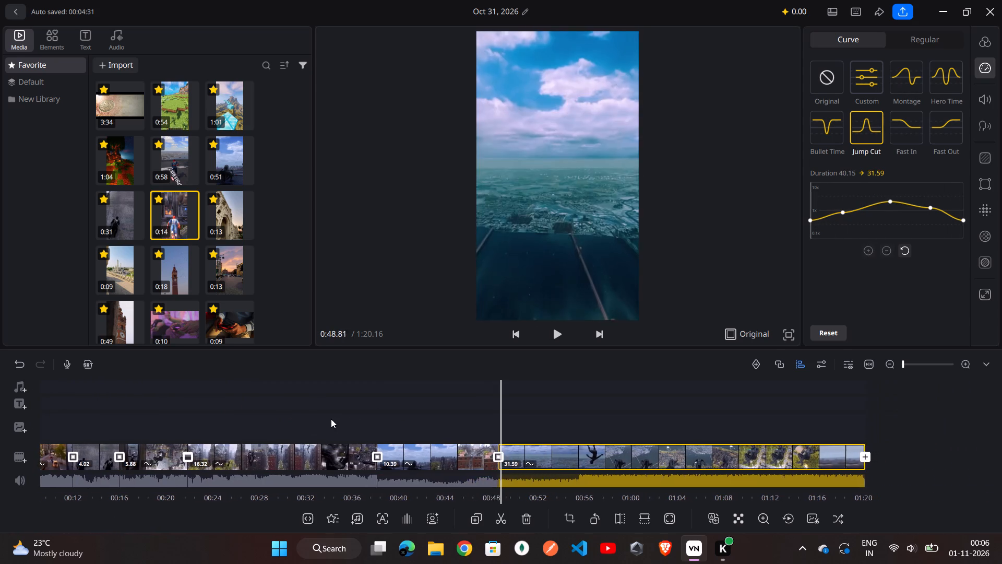
drag(331, 419, 289, 419)
drag(352, 413, 305, 417)
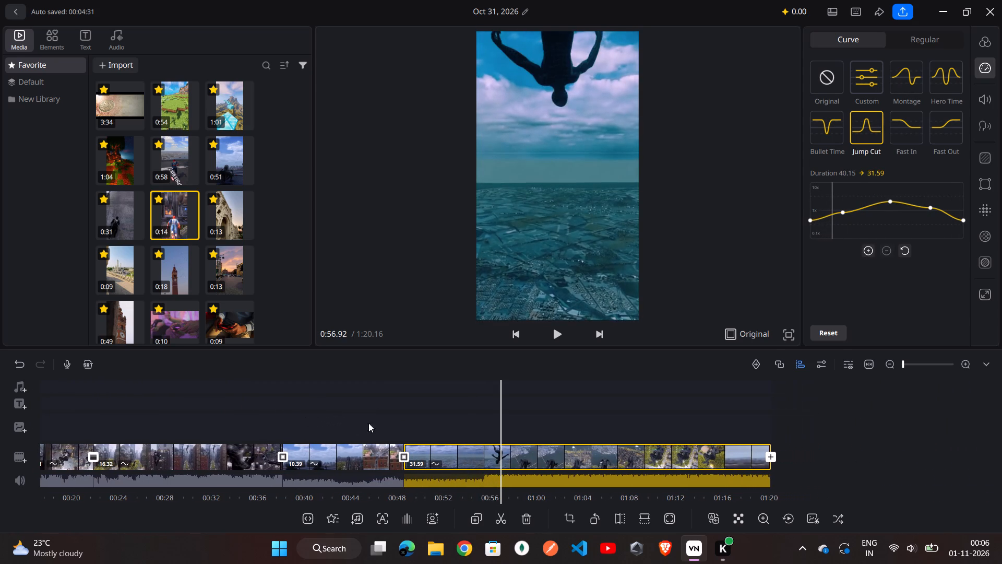
drag(311, 416, 284, 422)
drag(278, 422, 500, 430)
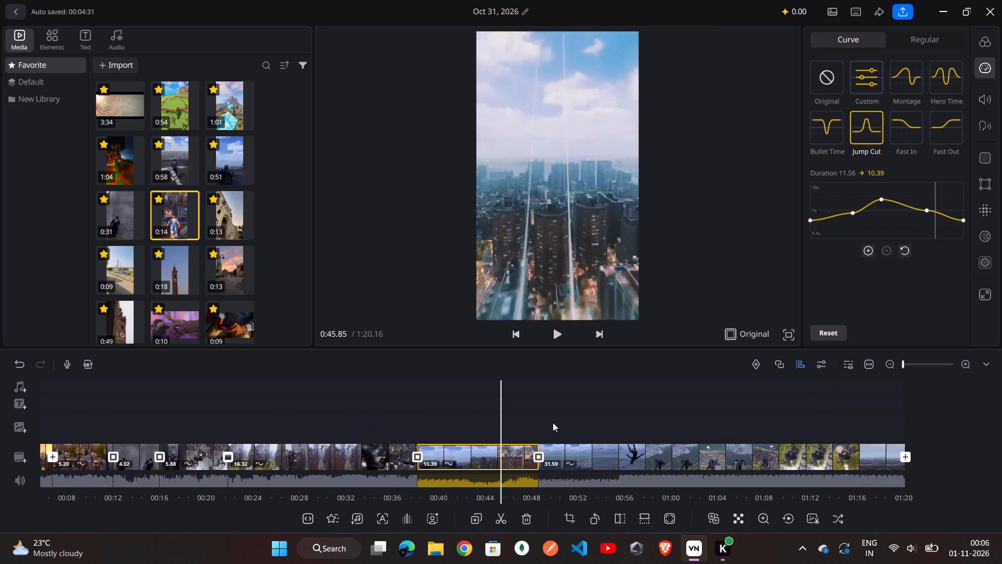
Apply the Radioactive blur to the black-suit freefall clip at about 0:19 and centre it on Spider-Man's chest.
click(986, 210)
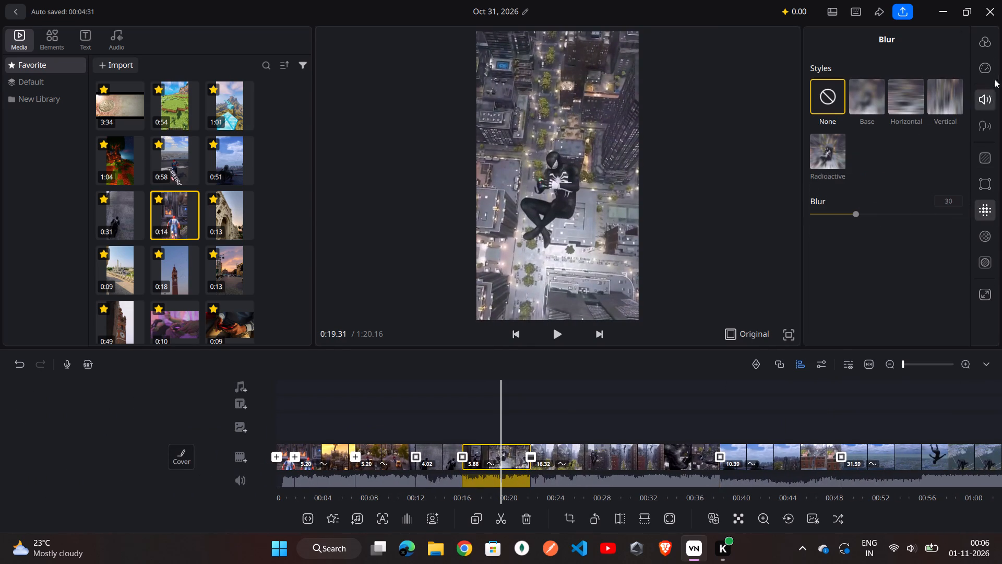
click(862, 106)
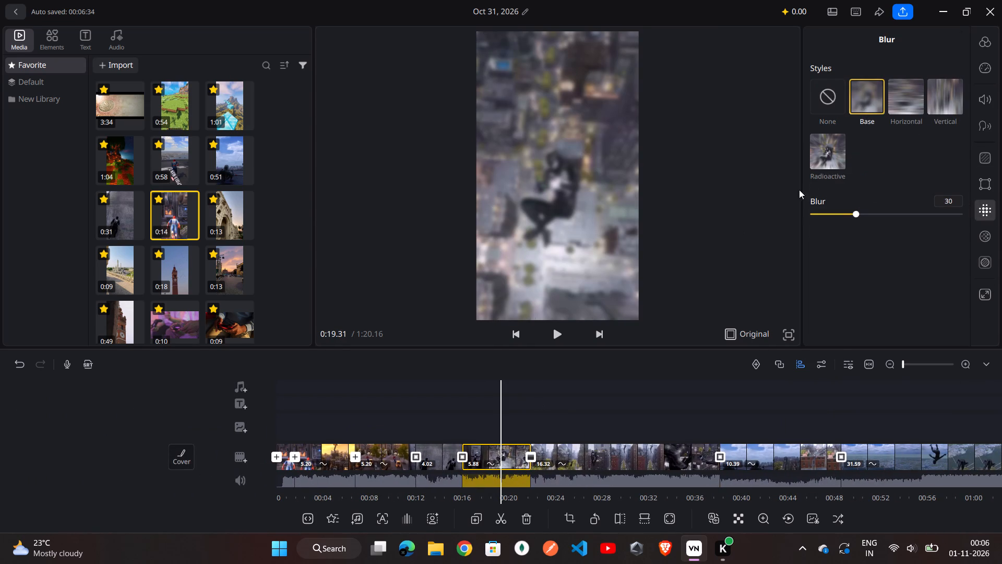
click(831, 148)
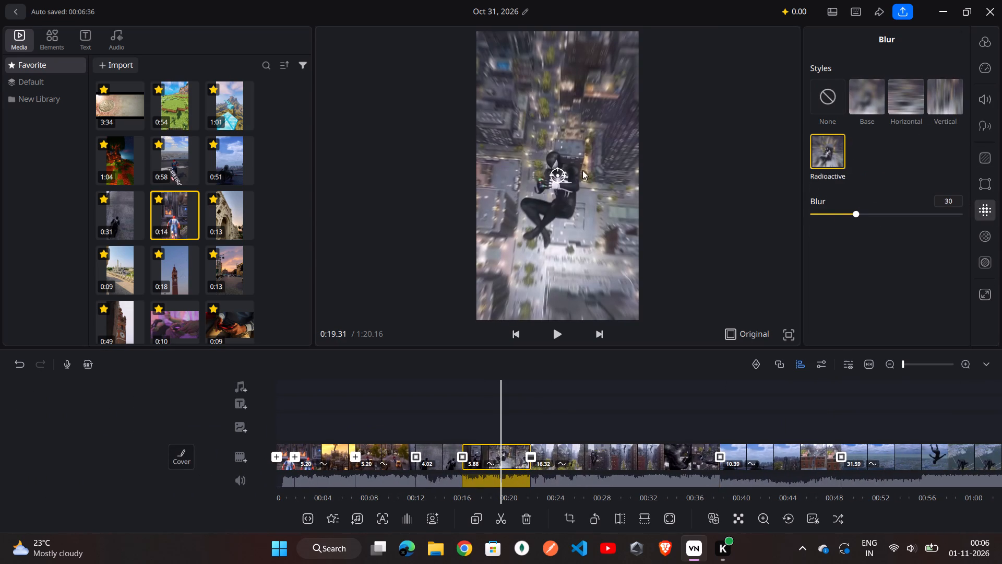
drag(559, 170, 591, 183)
drag(559, 170, 591, 183)
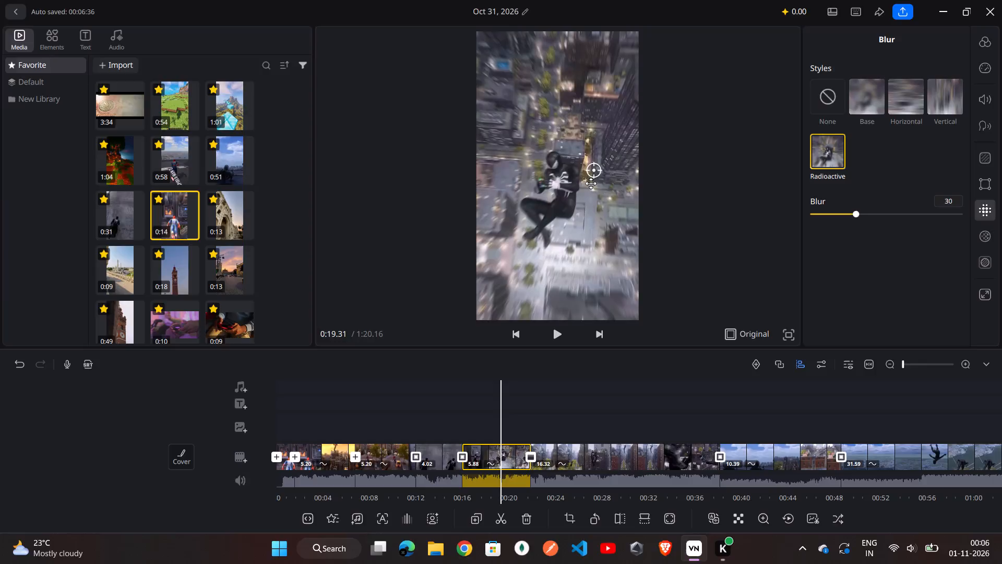
drag(591, 183, 586, 189)
drag(591, 183, 555, 188)
drag(546, 217, 555, 188)
click(555, 188)
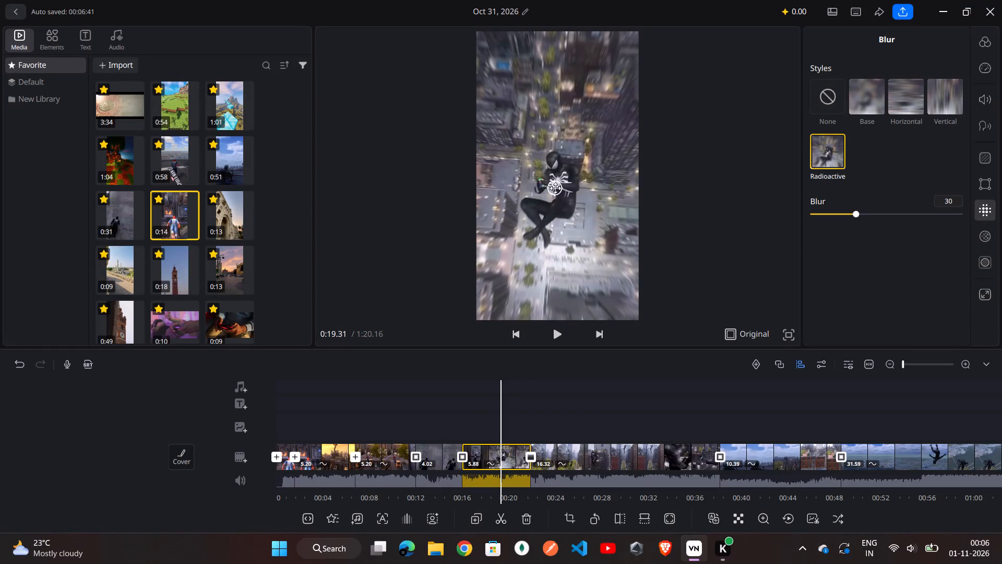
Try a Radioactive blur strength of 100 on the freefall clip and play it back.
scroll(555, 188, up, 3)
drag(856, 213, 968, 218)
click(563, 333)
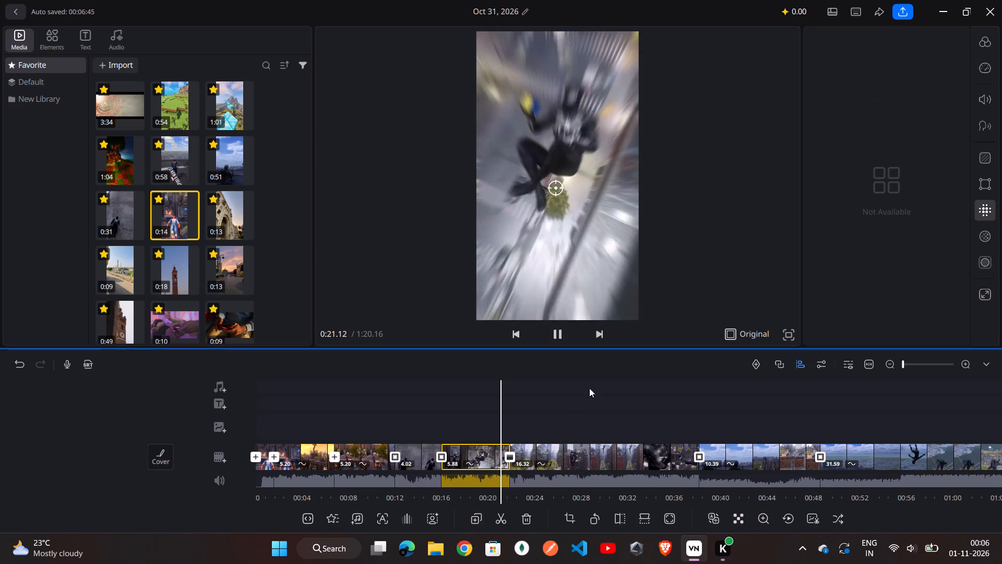
Set the freefall clip's Radioactive blur to 35 and play it through into the city-swing clip.
click(470, 448)
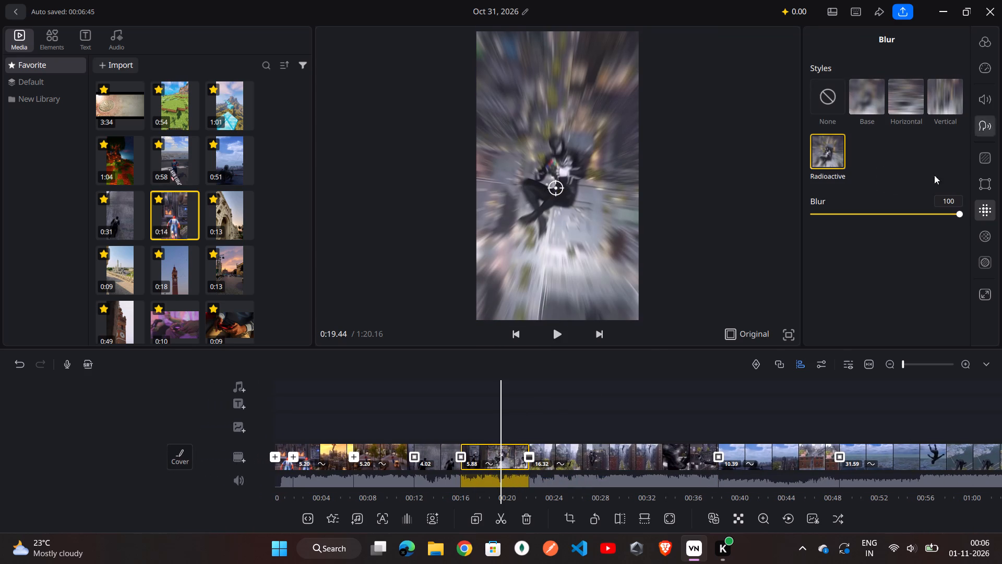
click(864, 210)
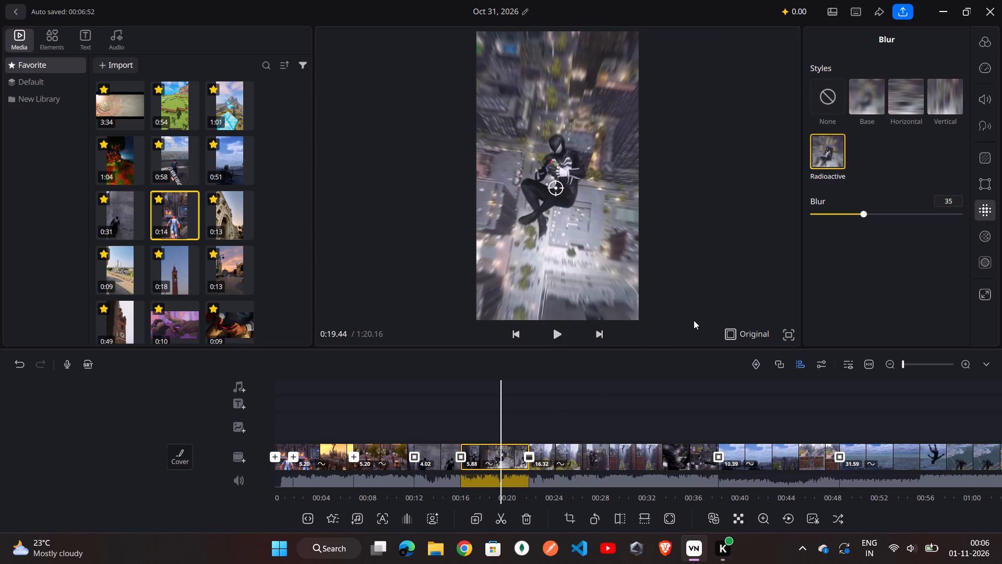
click(556, 329)
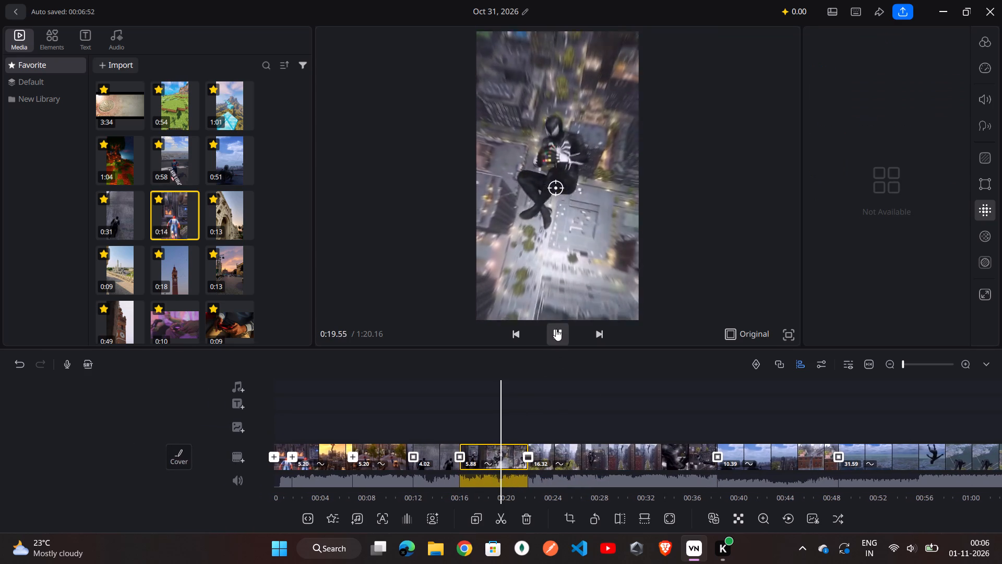
click(596, 159)
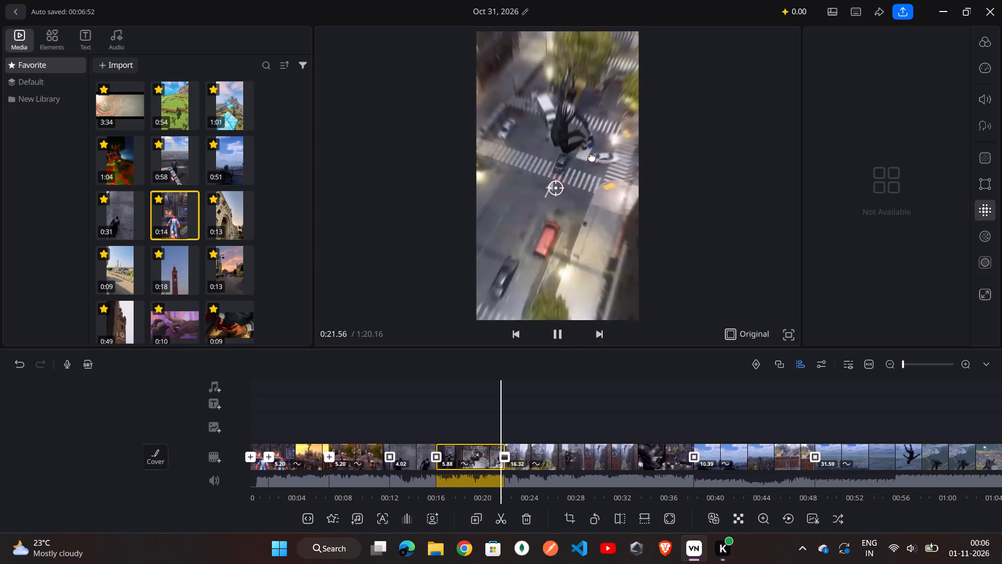
click(557, 164)
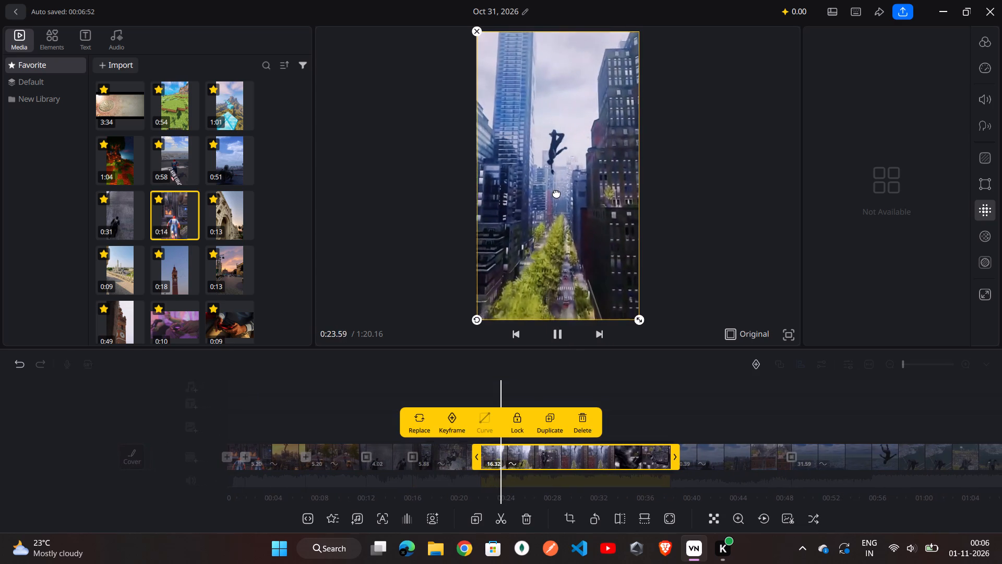
click(713, 394)
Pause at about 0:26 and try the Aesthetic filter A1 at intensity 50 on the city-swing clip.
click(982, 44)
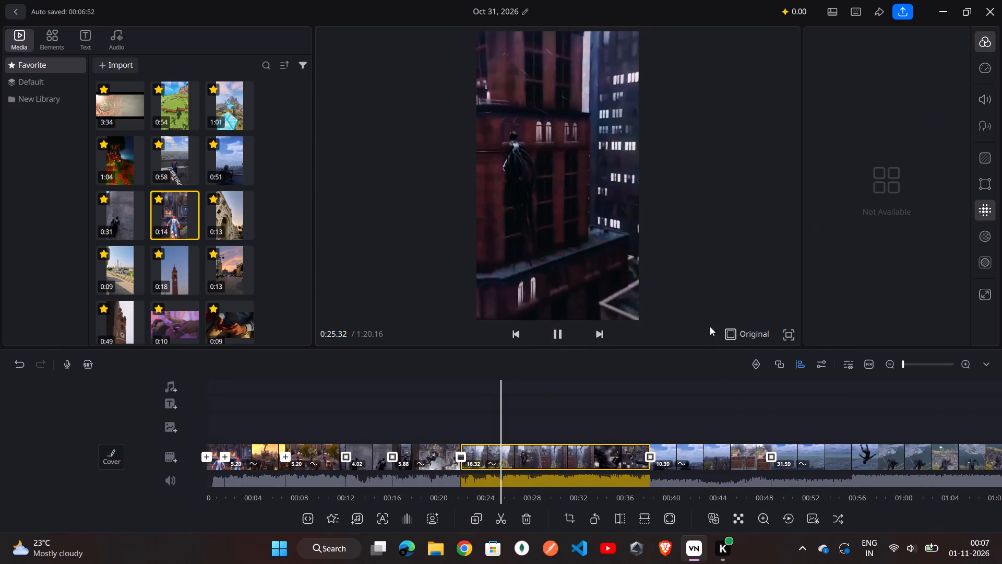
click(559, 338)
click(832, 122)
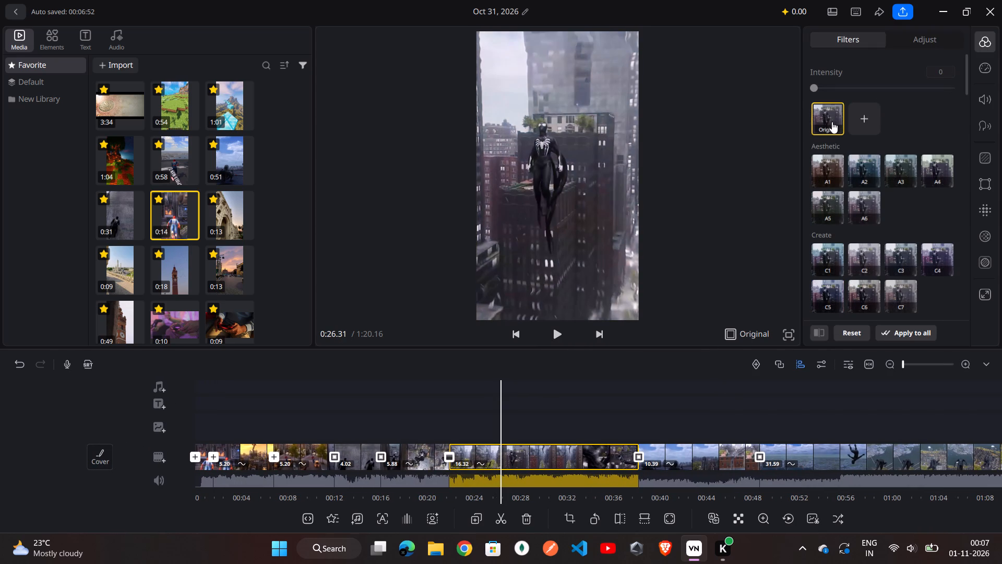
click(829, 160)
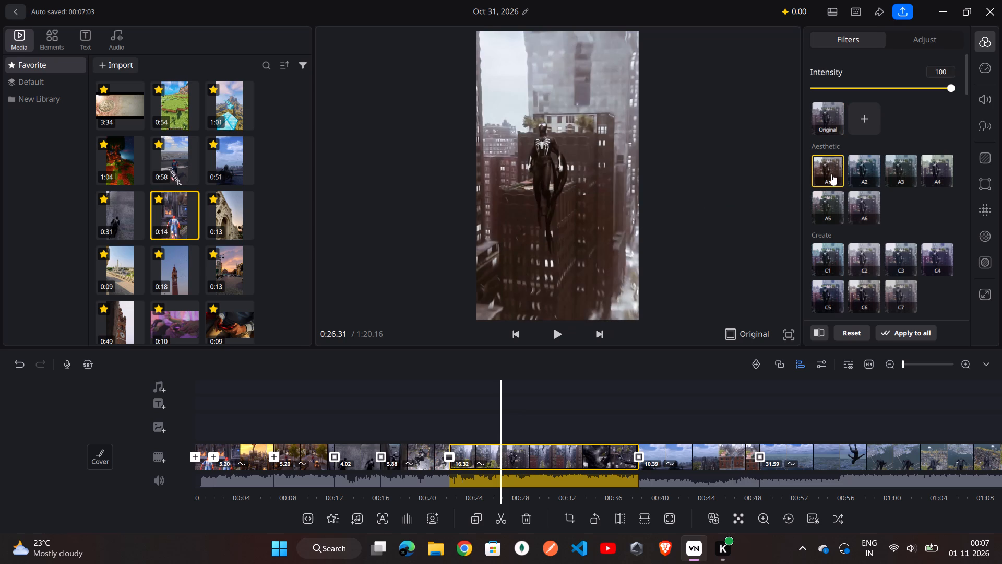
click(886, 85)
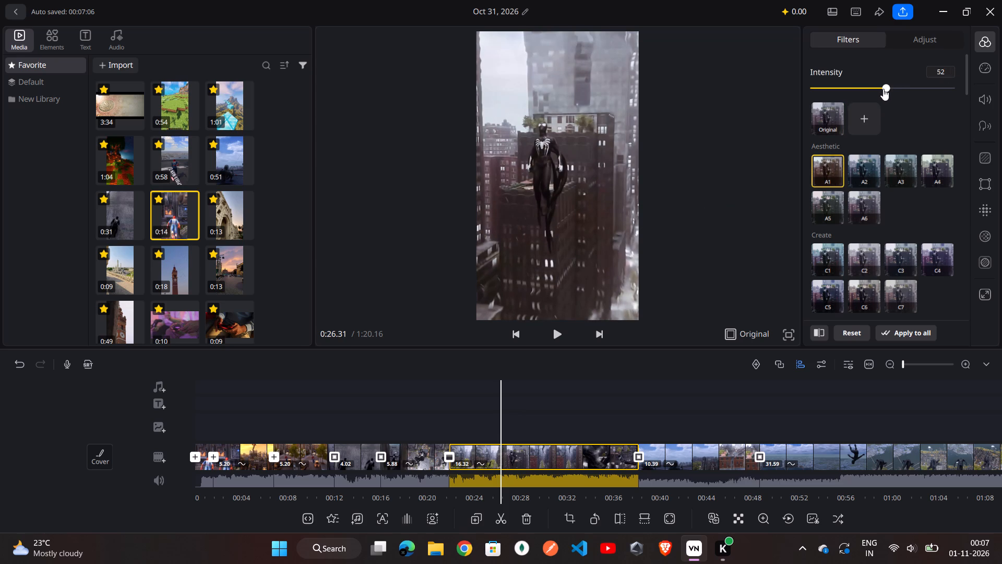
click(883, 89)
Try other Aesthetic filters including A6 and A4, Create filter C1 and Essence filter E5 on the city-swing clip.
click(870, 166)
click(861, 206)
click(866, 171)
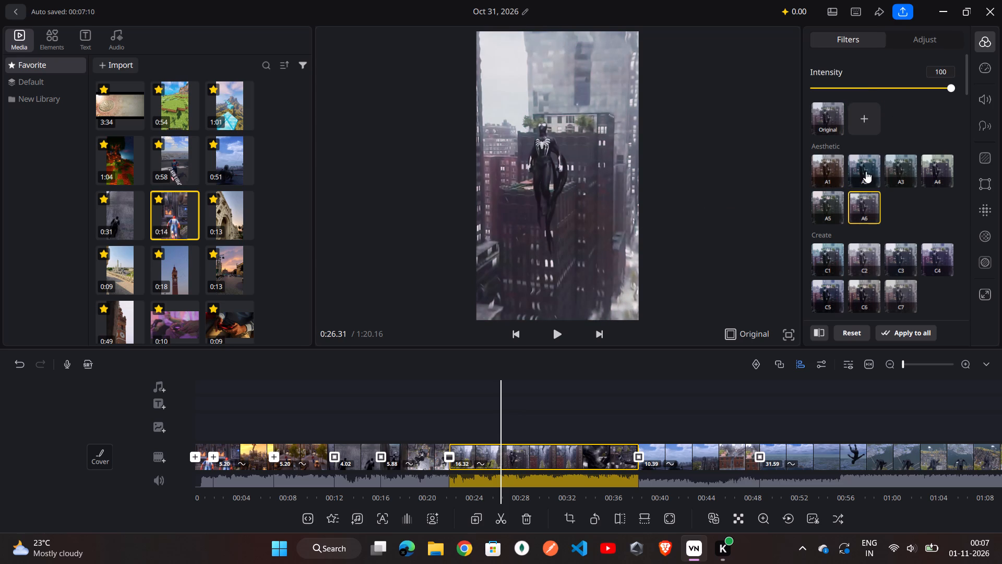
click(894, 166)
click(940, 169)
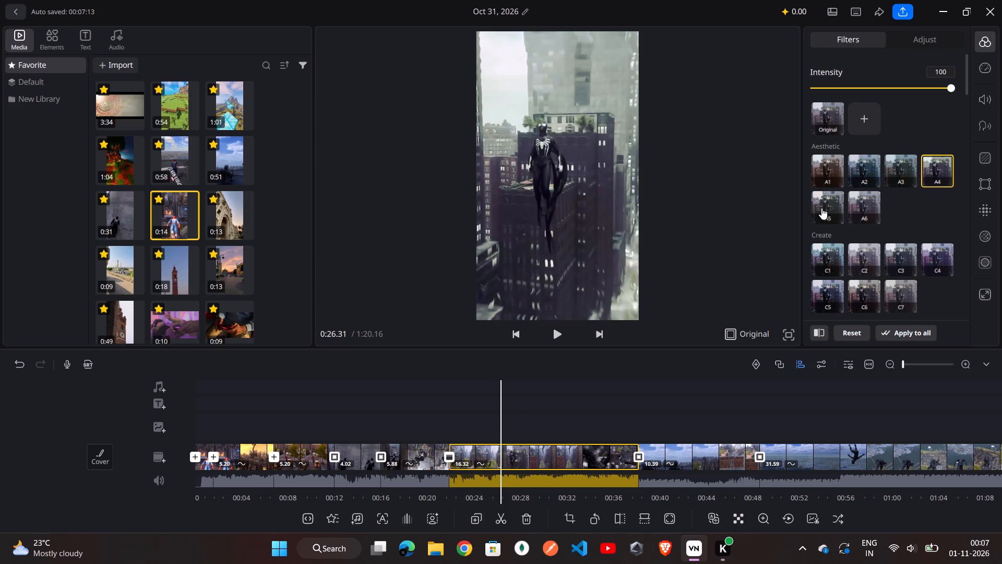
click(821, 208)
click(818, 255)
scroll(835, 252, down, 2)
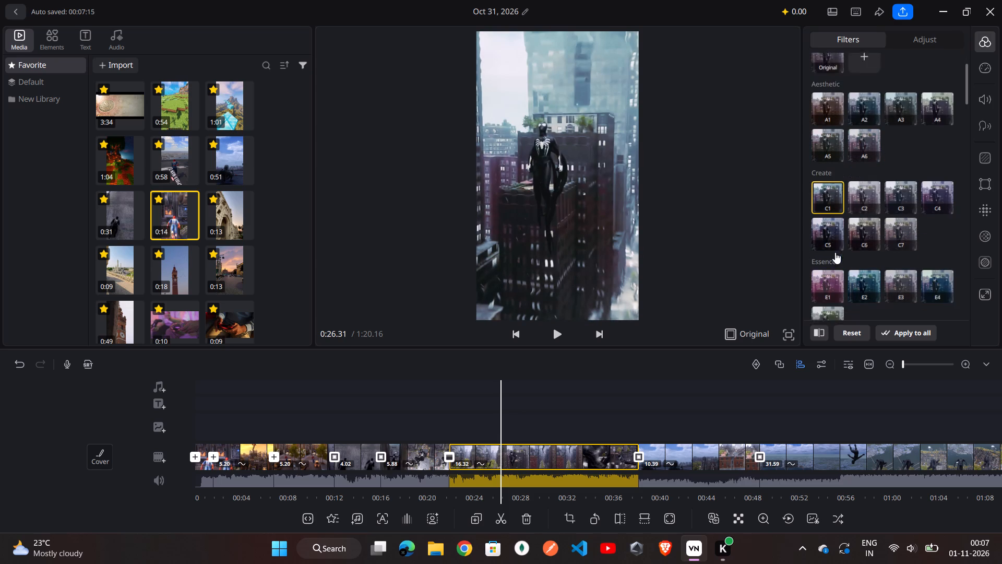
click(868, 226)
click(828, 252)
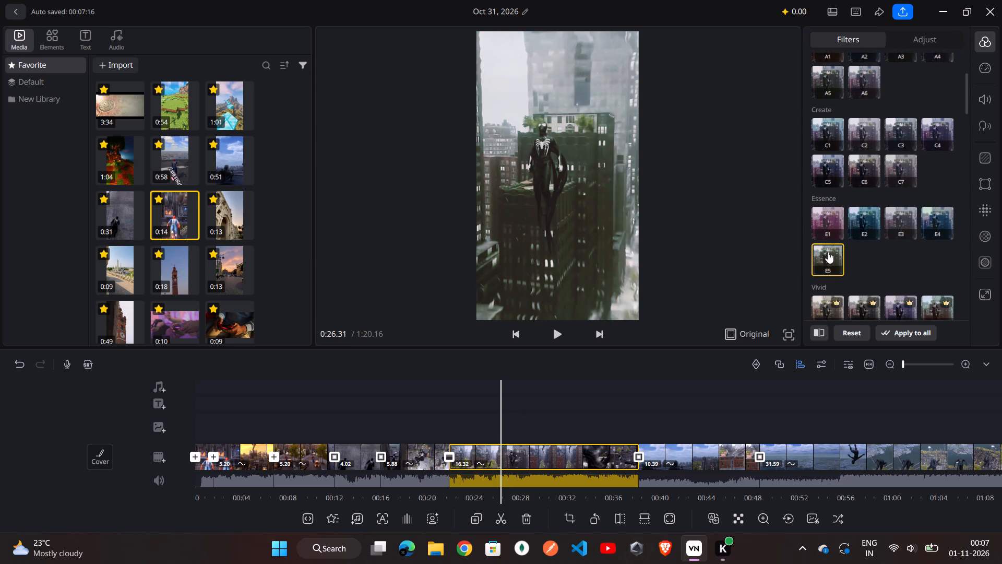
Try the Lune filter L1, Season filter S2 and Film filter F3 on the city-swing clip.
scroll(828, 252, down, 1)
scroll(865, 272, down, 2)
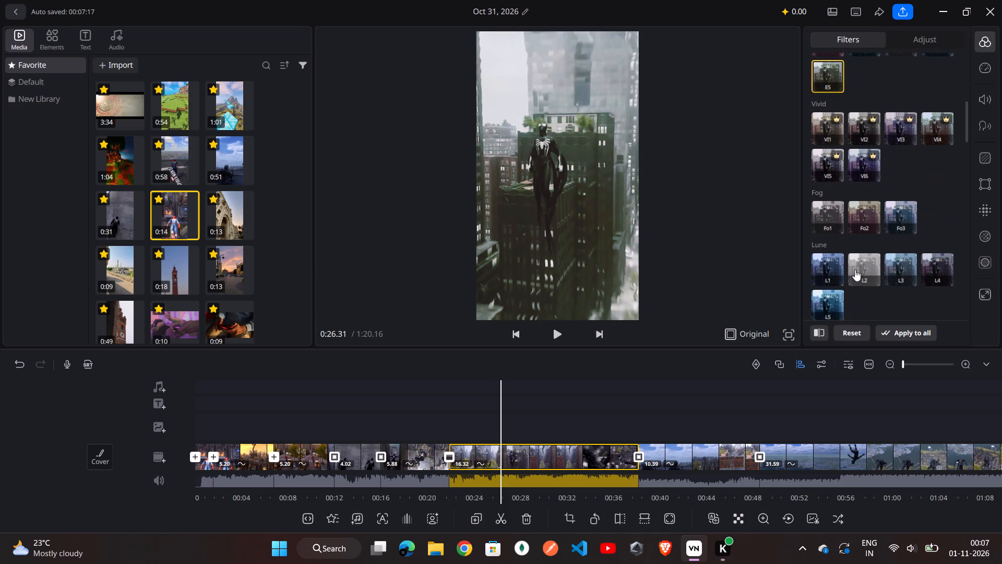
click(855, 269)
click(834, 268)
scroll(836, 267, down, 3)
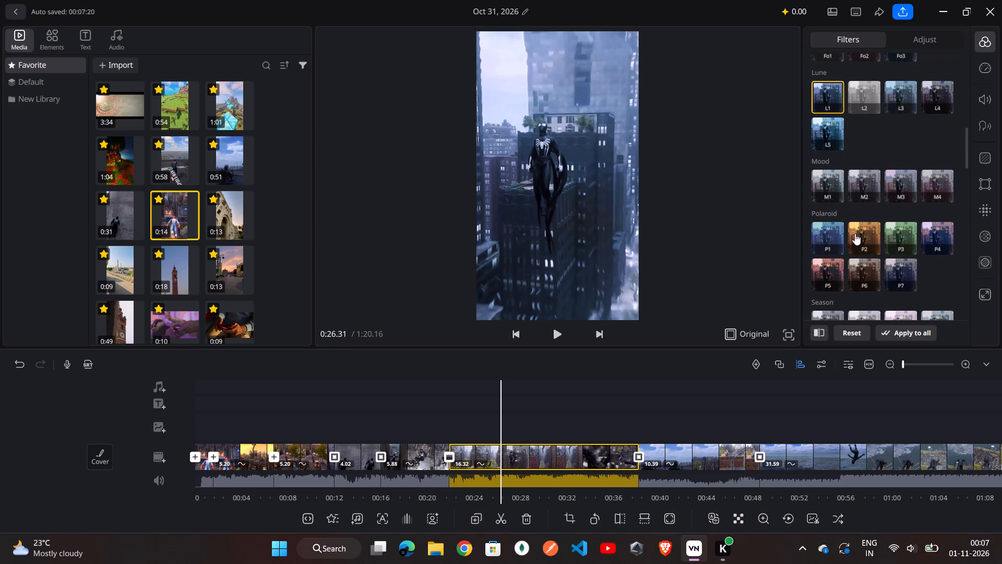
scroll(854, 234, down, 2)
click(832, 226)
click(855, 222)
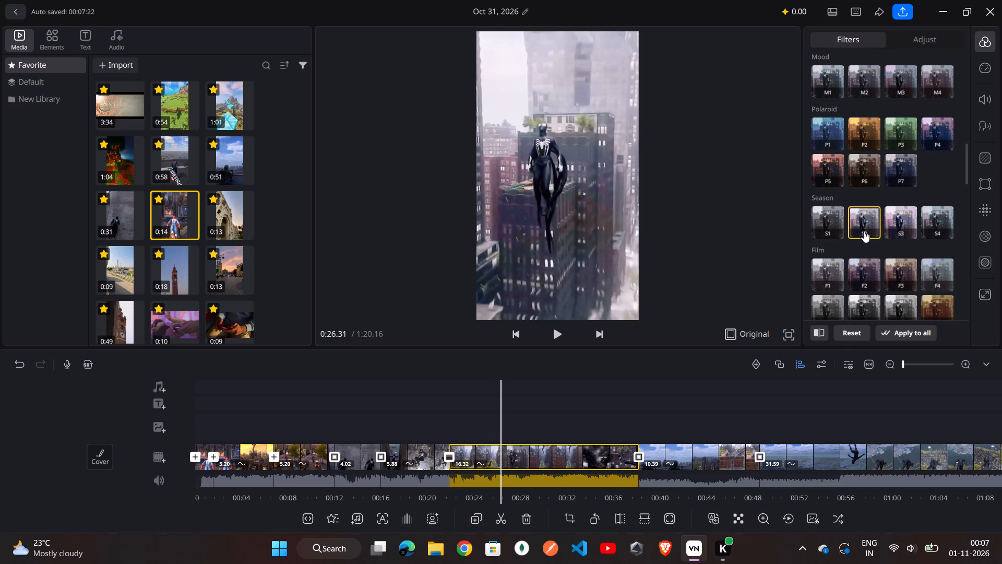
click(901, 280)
Compare the Food filters on the city-swing clip and apply FD6.
scroll(903, 280, down, 3)
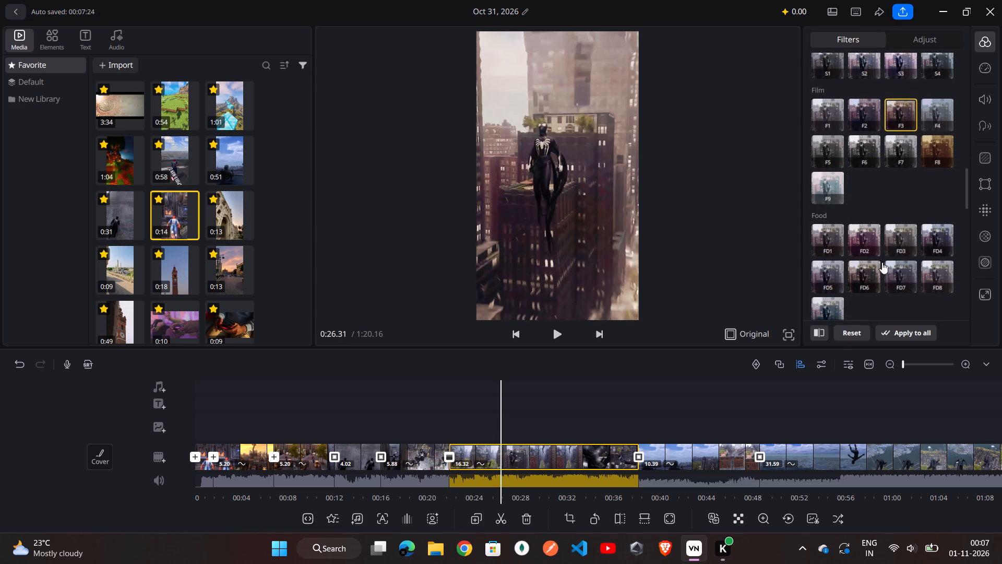
click(864, 236)
click(891, 269)
click(876, 274)
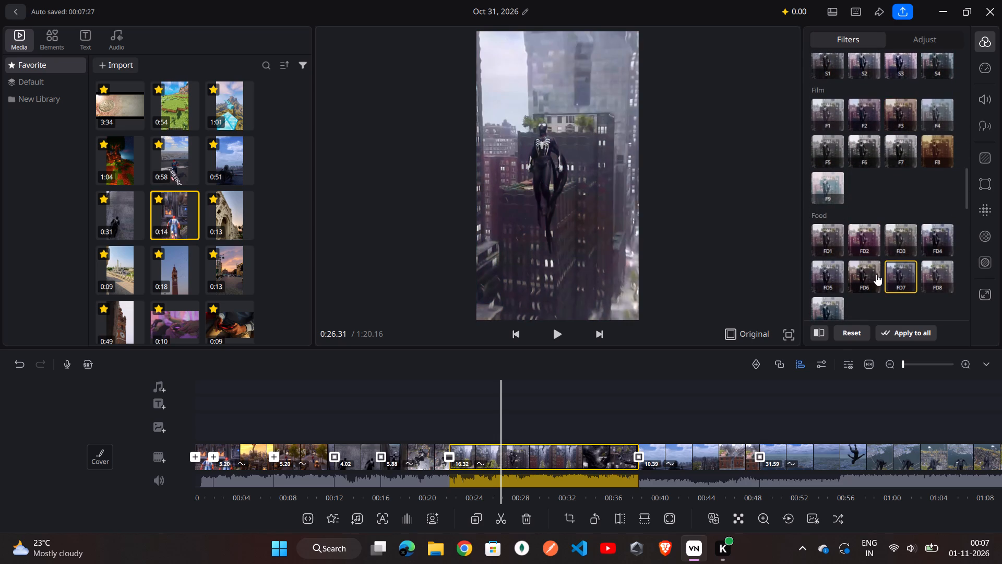
scroll(872, 269, down, 4)
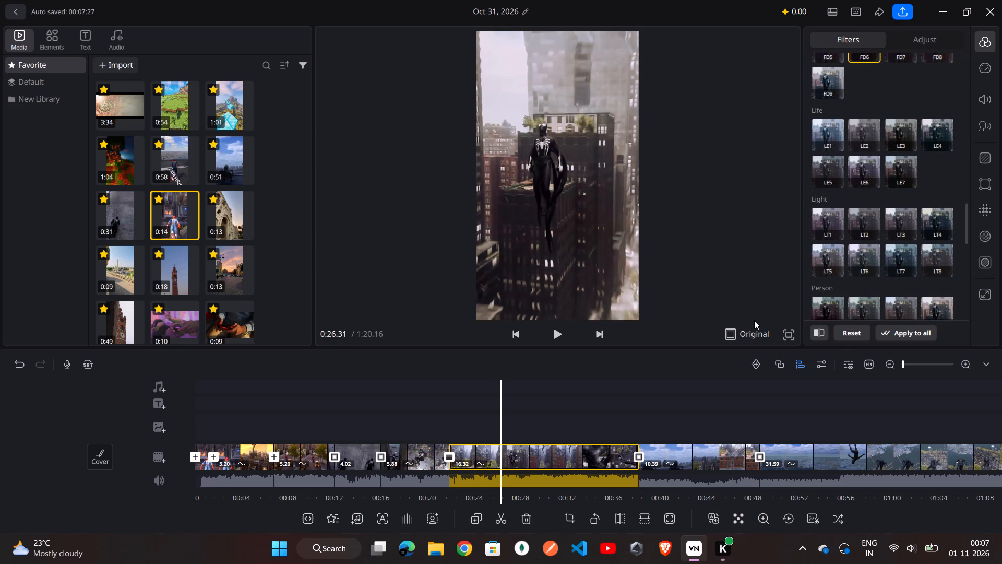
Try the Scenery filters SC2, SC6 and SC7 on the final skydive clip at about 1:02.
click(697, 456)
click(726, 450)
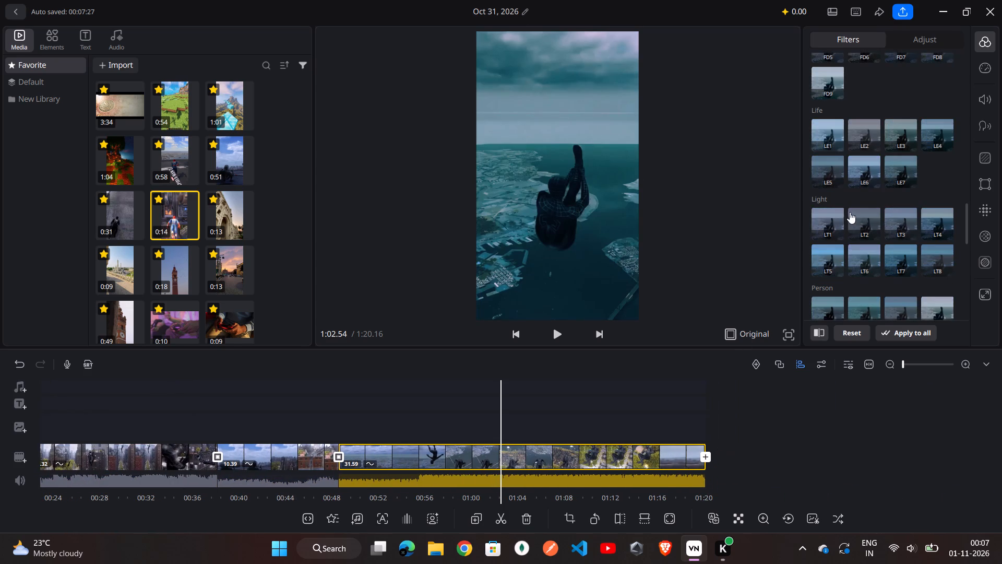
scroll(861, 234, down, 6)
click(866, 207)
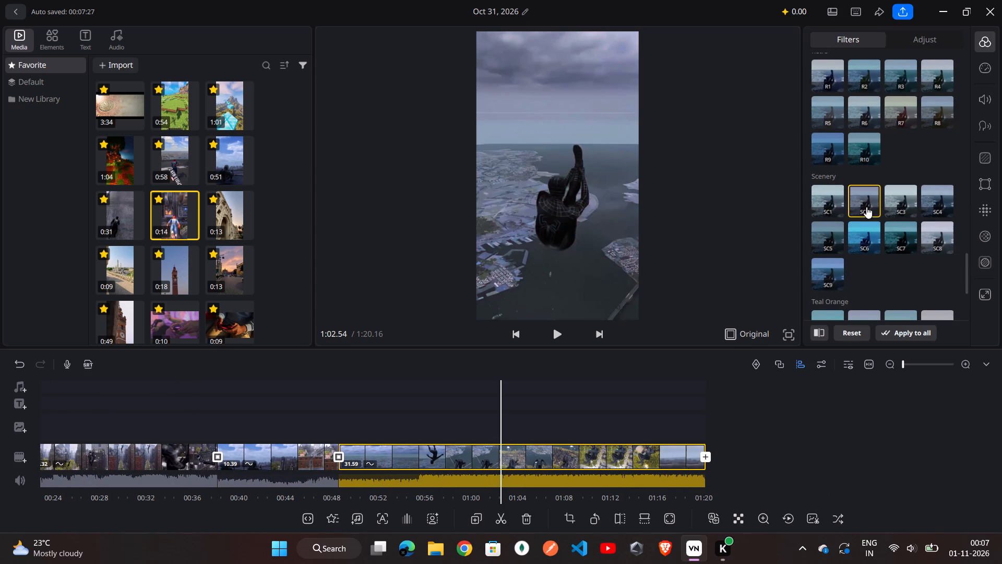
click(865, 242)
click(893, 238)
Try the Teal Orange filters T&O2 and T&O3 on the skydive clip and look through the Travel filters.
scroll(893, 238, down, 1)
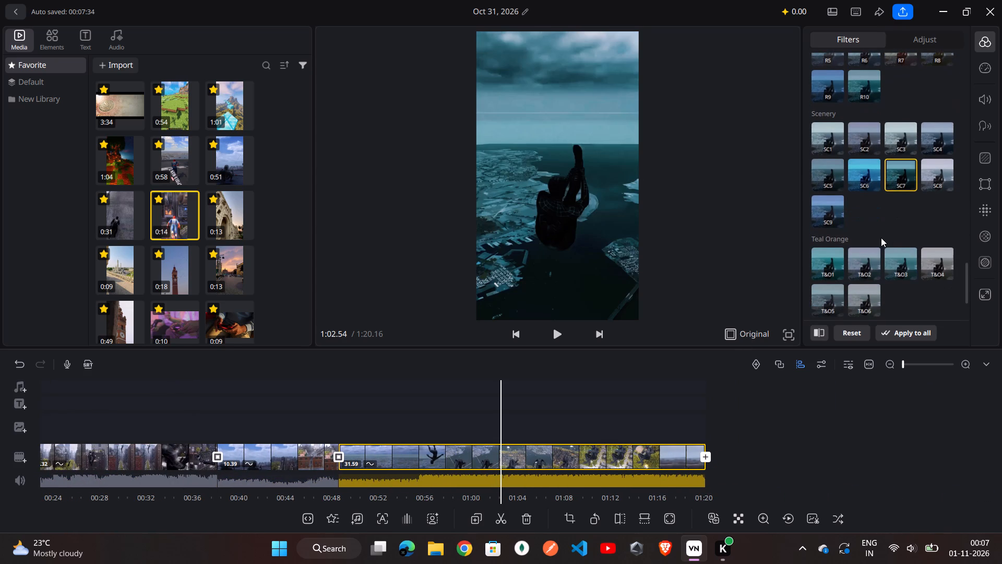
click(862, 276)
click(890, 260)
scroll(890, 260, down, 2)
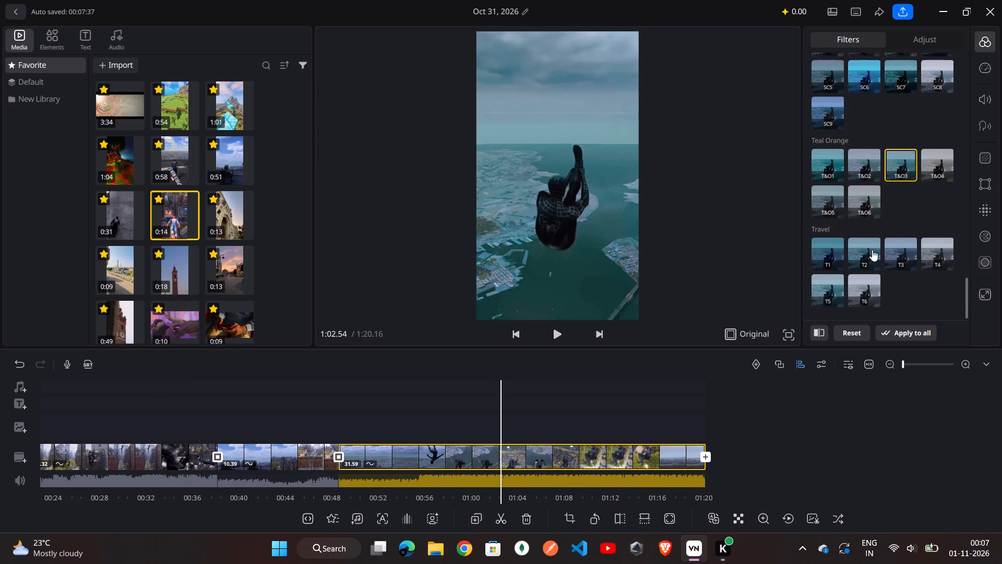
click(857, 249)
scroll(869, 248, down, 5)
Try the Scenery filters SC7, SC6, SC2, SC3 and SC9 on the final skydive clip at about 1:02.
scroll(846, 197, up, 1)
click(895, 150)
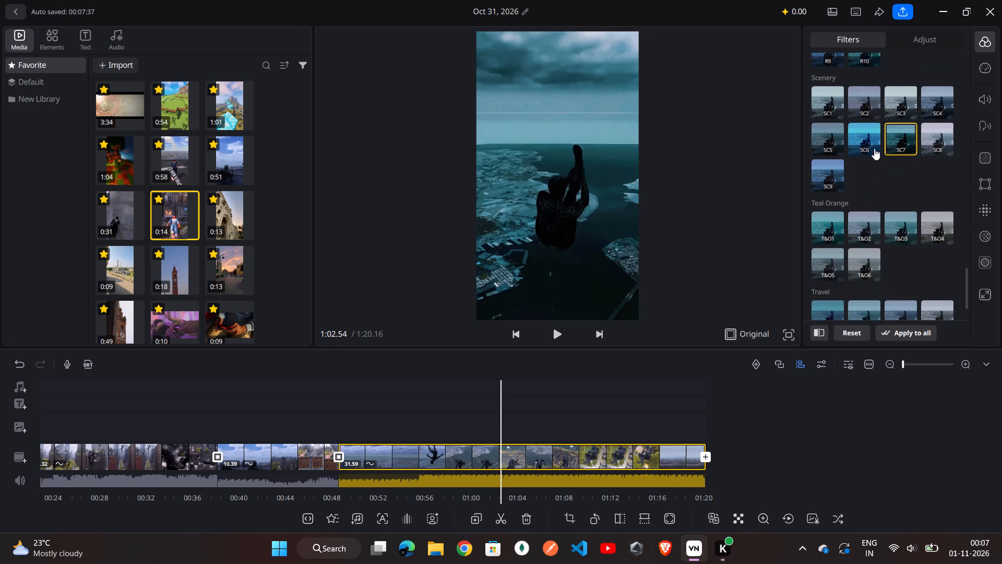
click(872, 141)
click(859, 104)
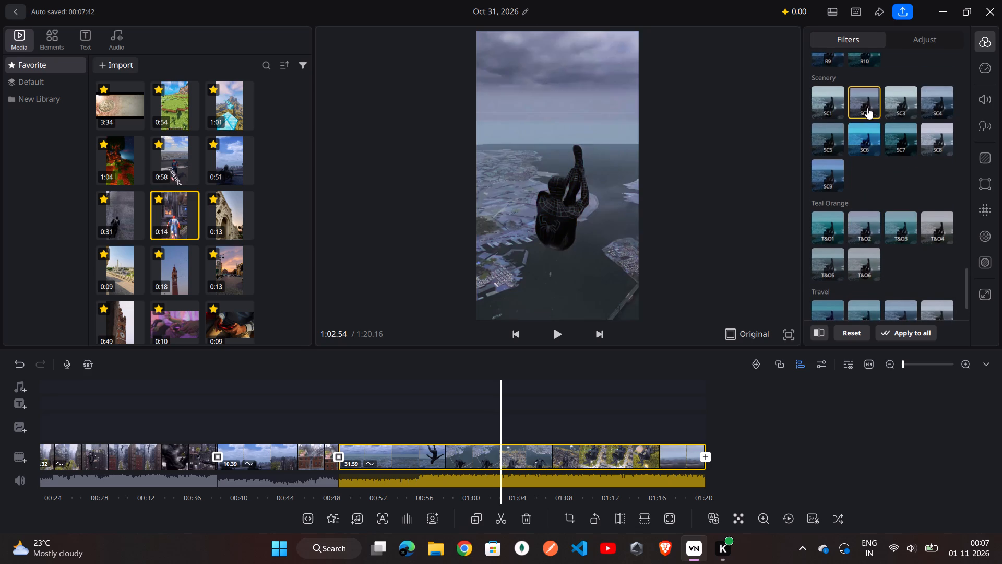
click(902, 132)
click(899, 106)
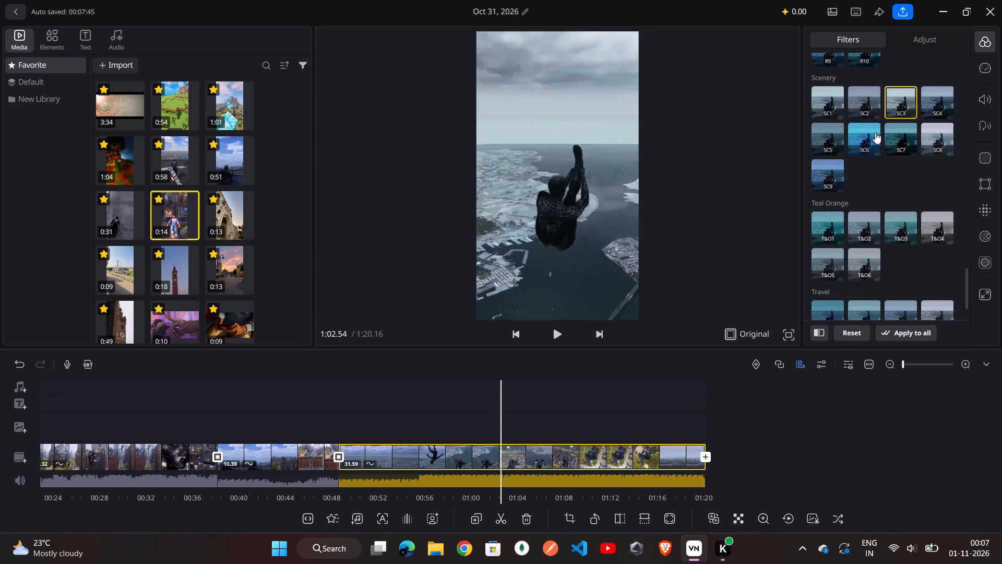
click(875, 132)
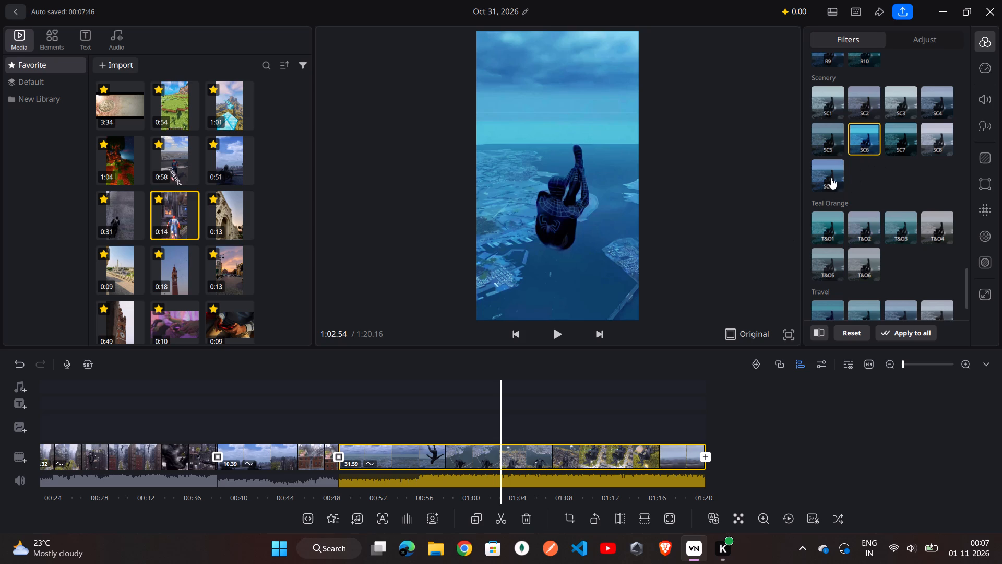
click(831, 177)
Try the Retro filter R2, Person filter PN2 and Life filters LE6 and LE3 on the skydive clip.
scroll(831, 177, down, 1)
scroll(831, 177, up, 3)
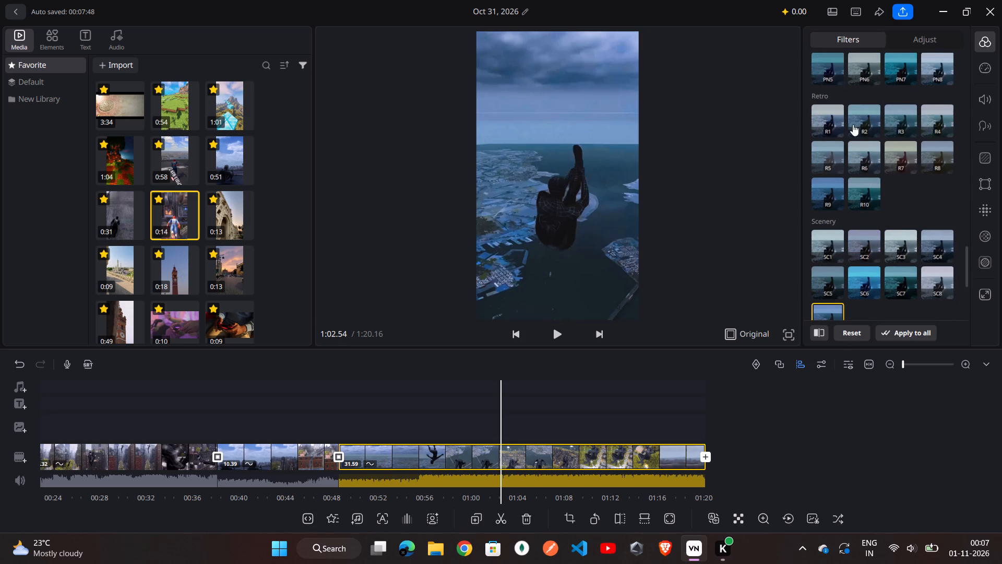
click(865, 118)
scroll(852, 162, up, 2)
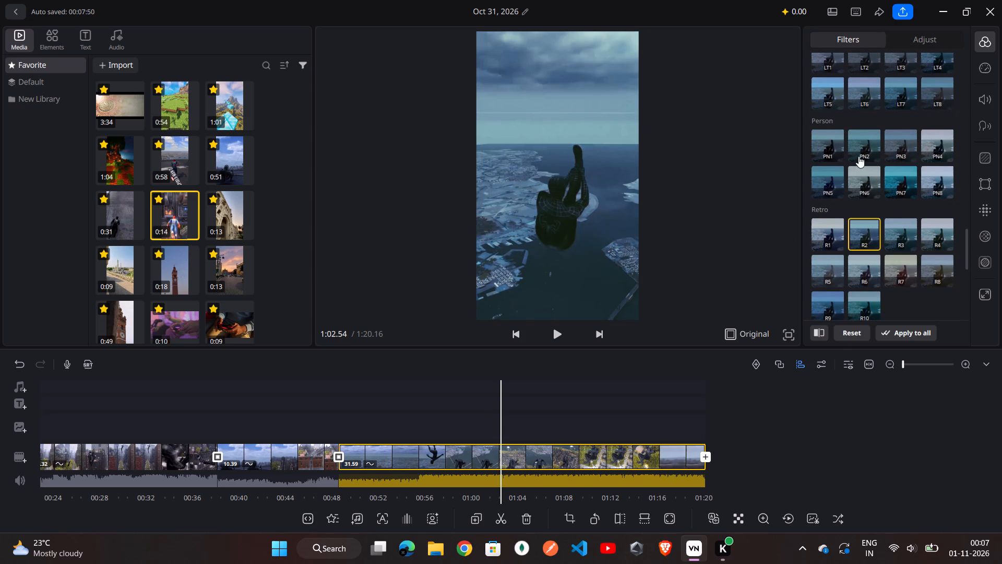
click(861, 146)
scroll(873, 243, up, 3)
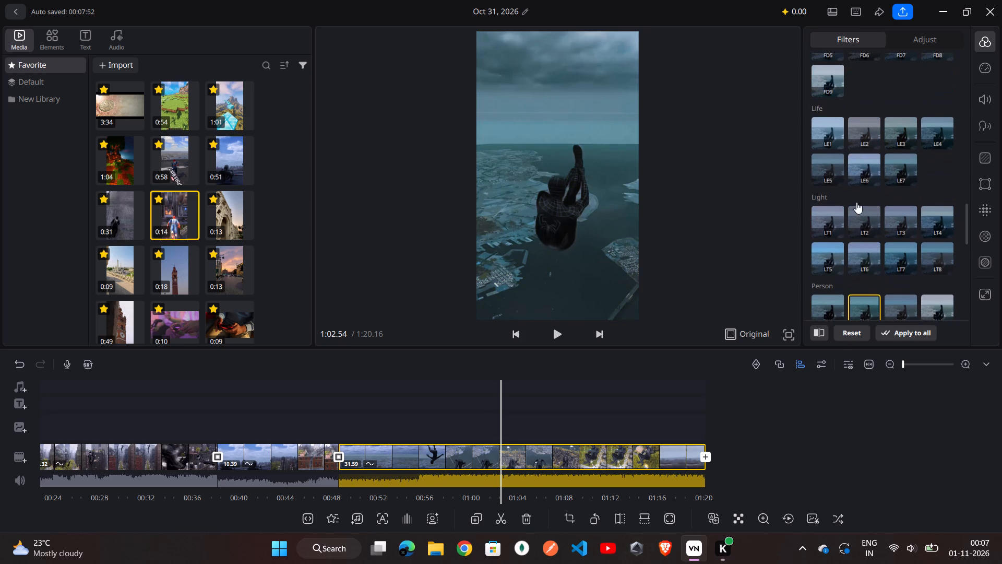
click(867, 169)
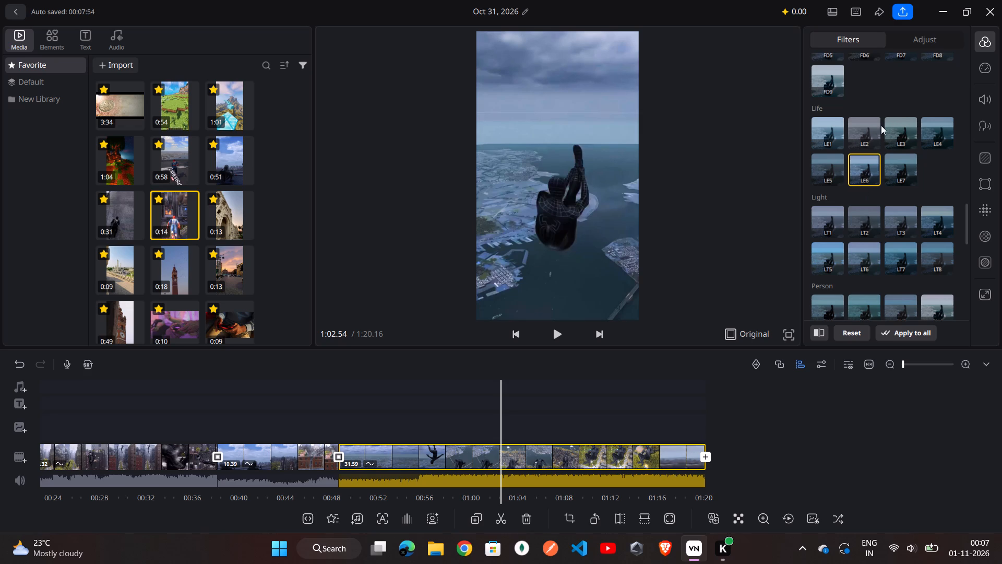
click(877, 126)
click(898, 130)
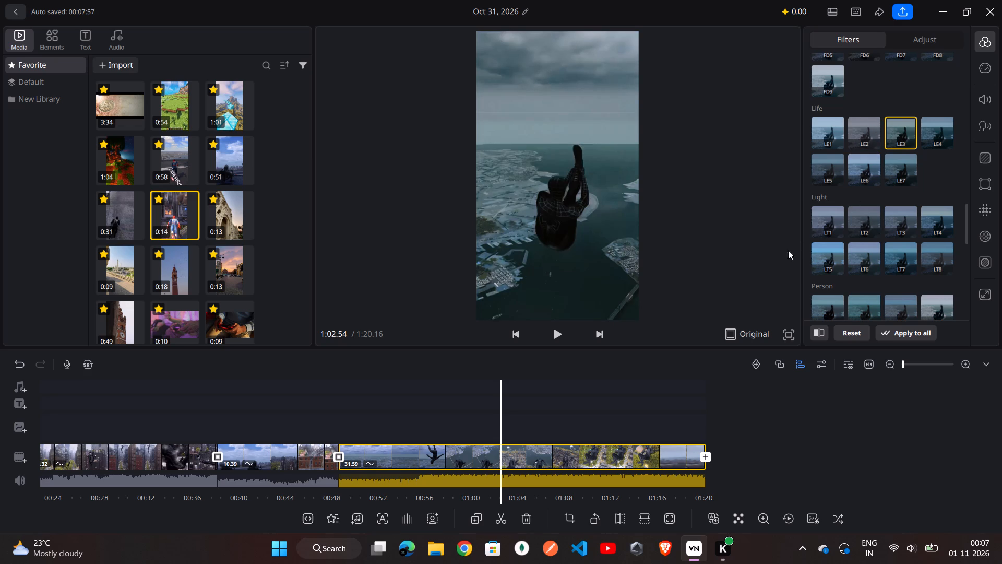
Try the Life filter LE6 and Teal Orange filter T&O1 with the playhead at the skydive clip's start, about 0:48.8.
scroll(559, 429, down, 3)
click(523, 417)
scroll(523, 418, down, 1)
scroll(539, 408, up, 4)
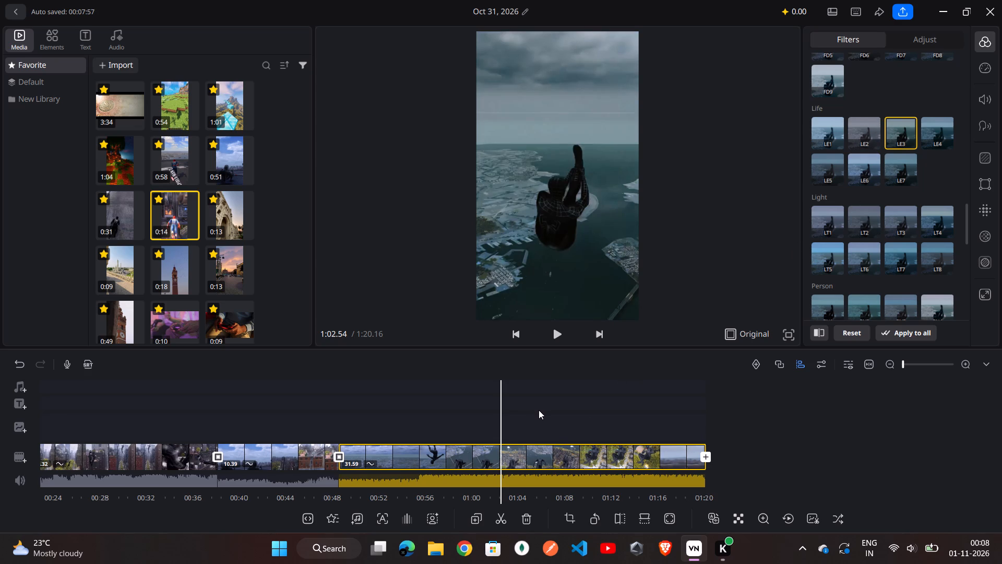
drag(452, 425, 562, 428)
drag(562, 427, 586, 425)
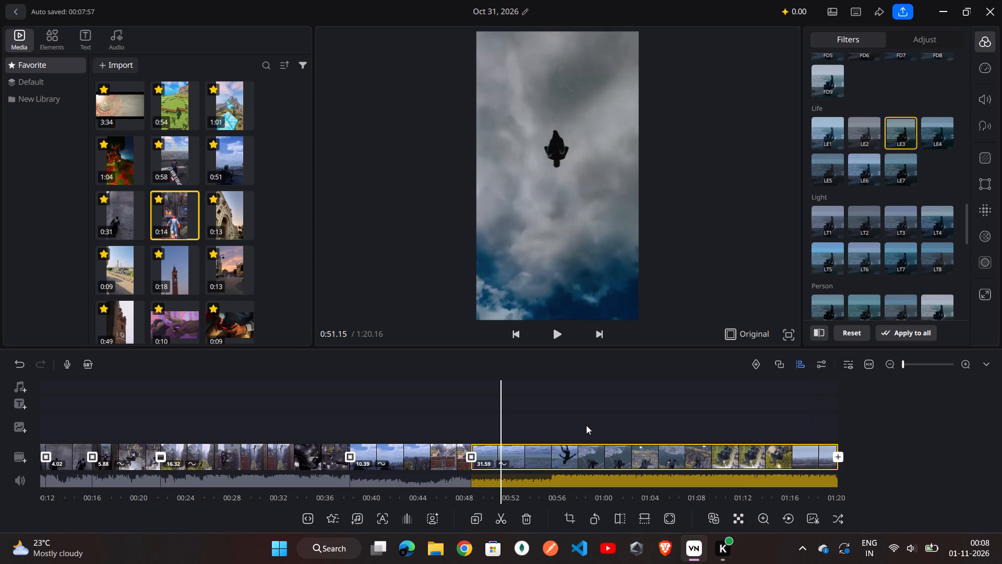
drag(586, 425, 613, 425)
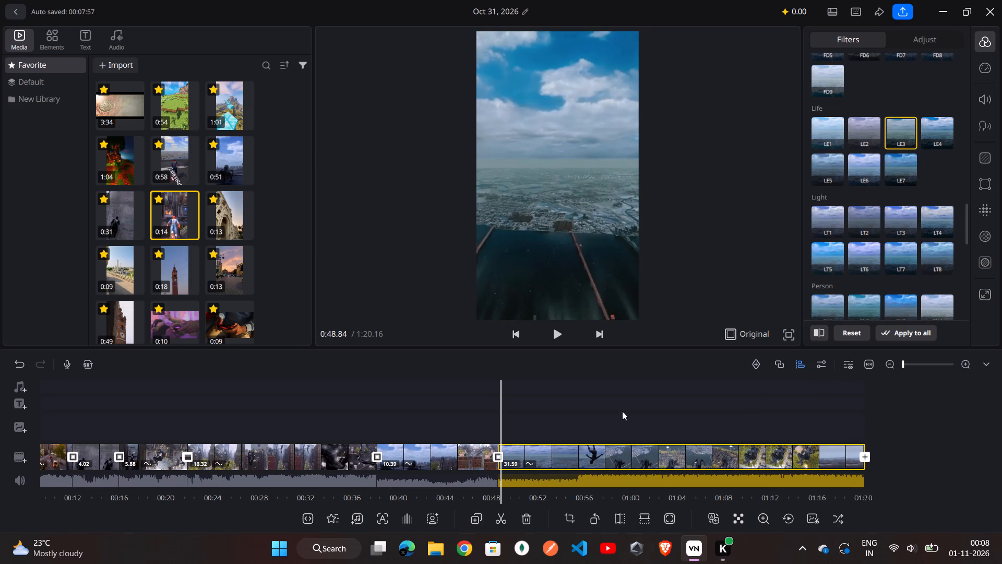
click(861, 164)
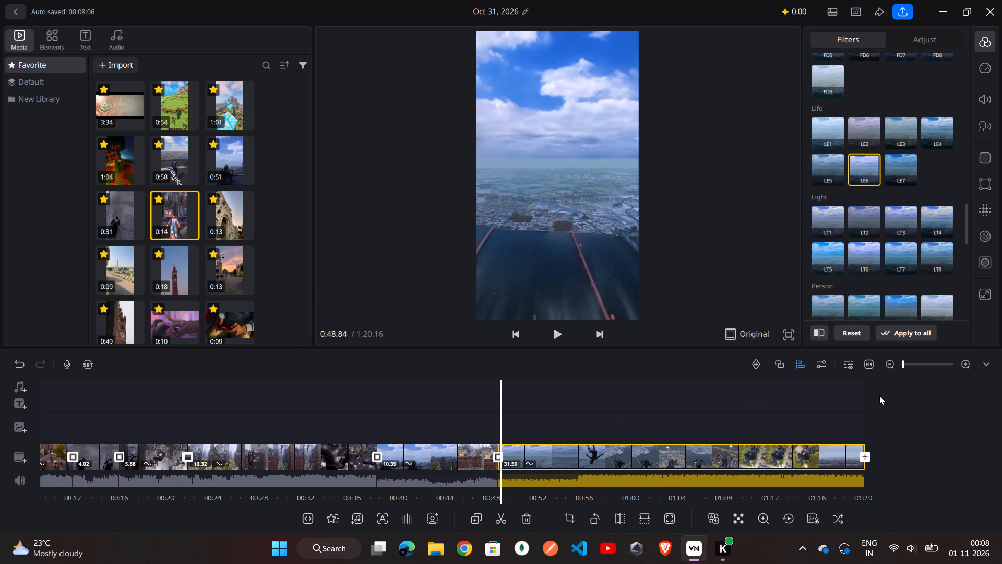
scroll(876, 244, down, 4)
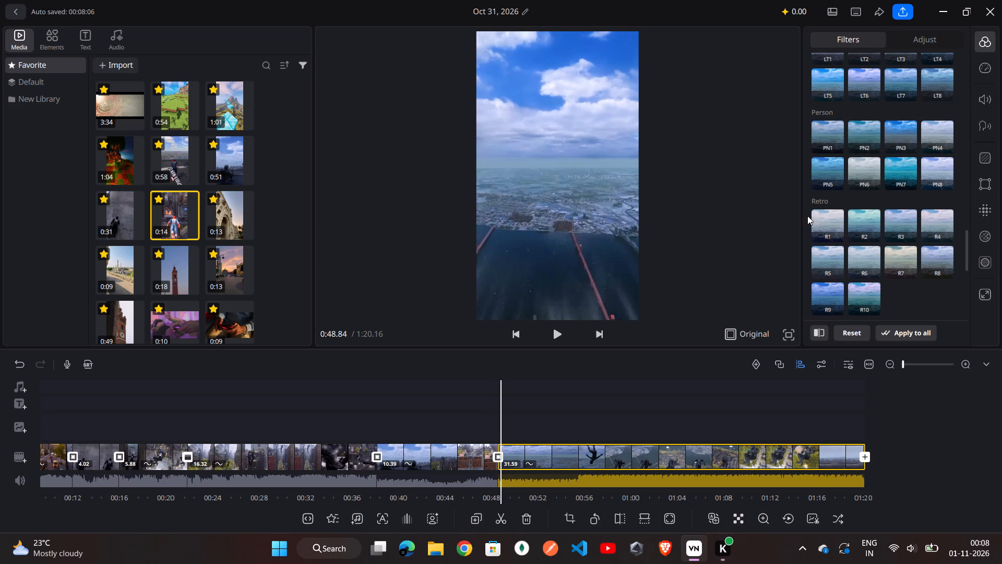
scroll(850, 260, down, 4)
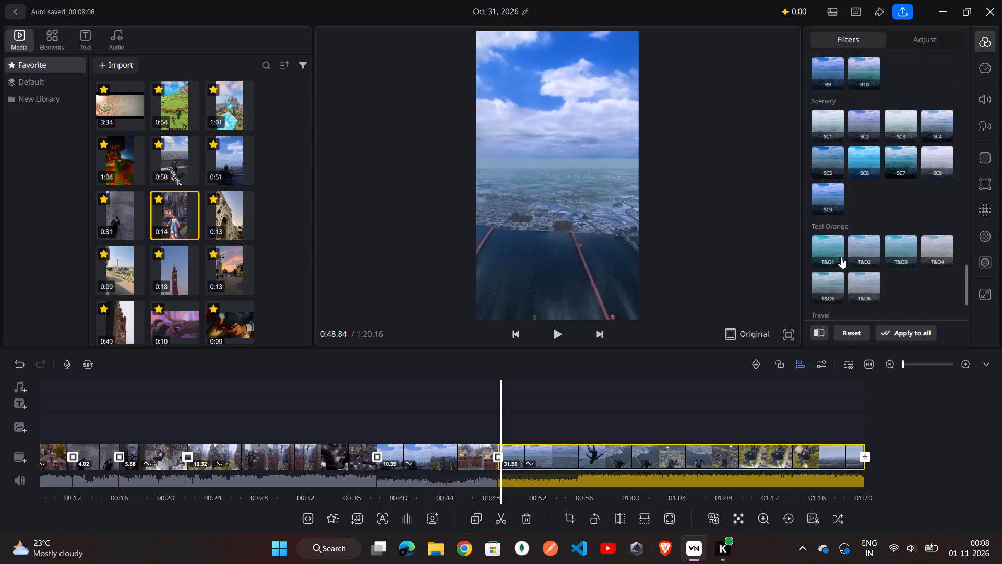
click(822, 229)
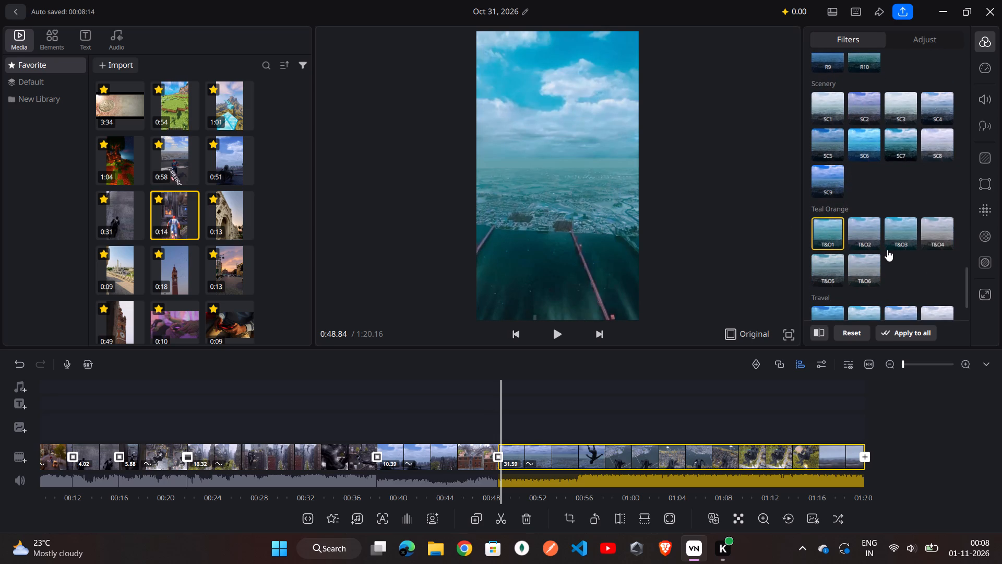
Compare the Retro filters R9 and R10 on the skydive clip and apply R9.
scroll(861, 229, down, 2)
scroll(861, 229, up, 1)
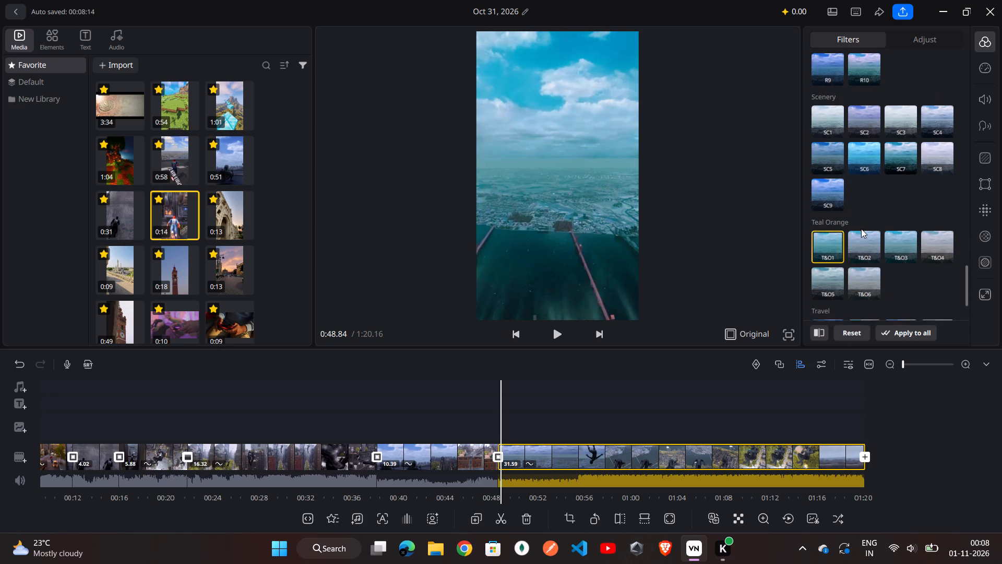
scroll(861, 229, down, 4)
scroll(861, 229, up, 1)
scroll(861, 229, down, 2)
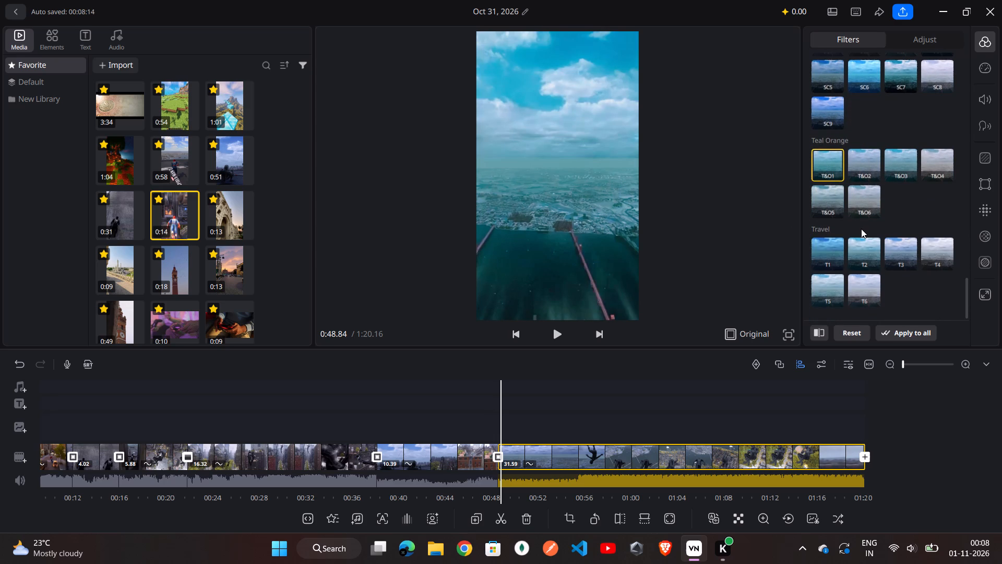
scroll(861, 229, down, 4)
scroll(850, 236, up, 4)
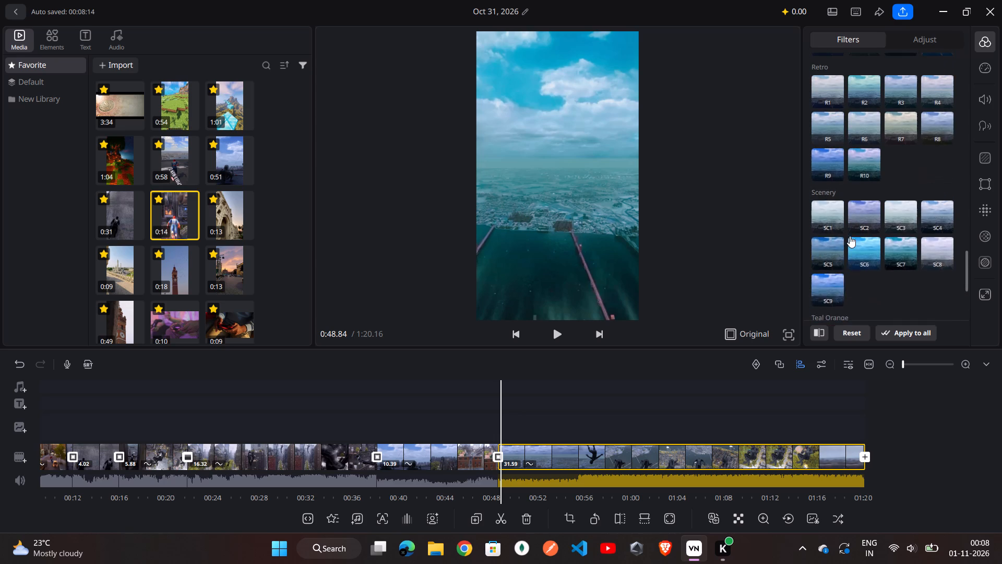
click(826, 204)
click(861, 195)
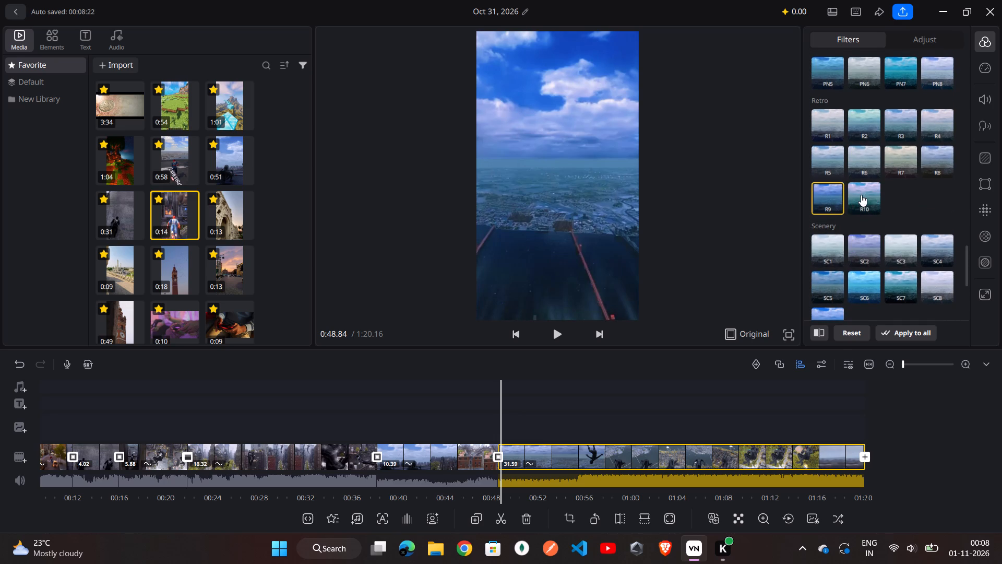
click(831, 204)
Examine how the R9 filter looks across the skydive clip's frames and against the preceding city-swing clip.
scroll(567, 435, up, 3)
drag(534, 421, 524, 422)
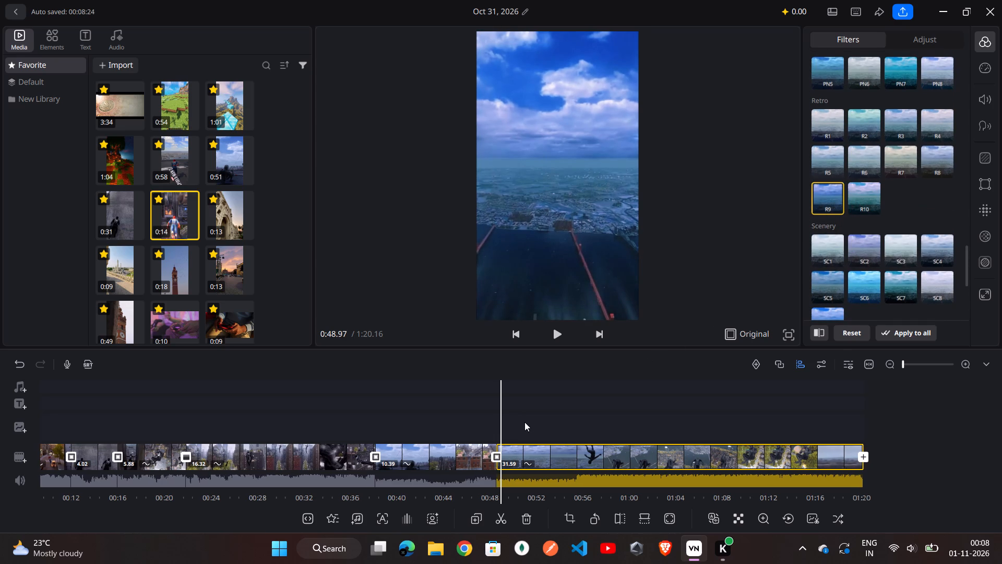
drag(524, 422, 526, 420)
scroll(570, 413, down, 4)
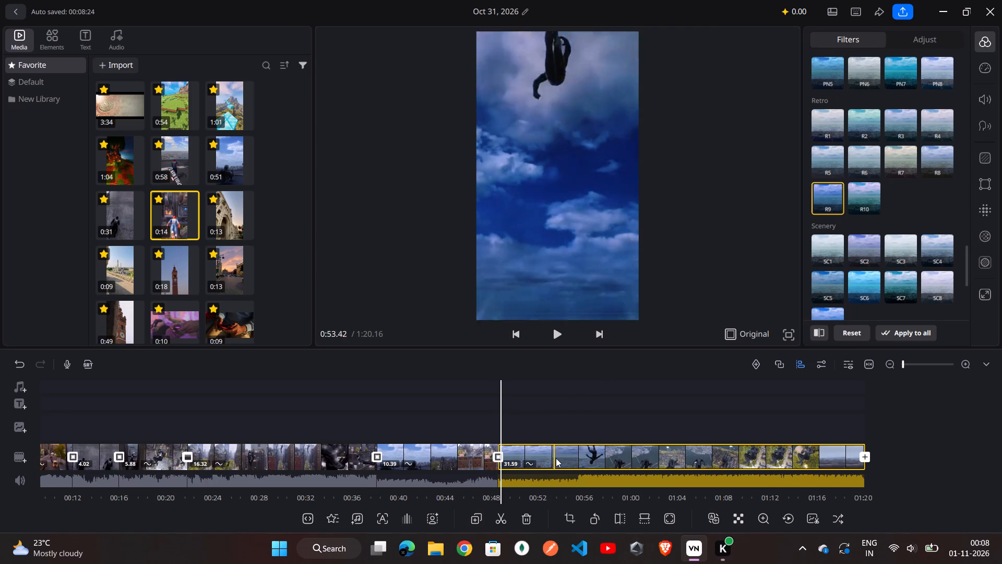
drag(556, 458, 569, 460)
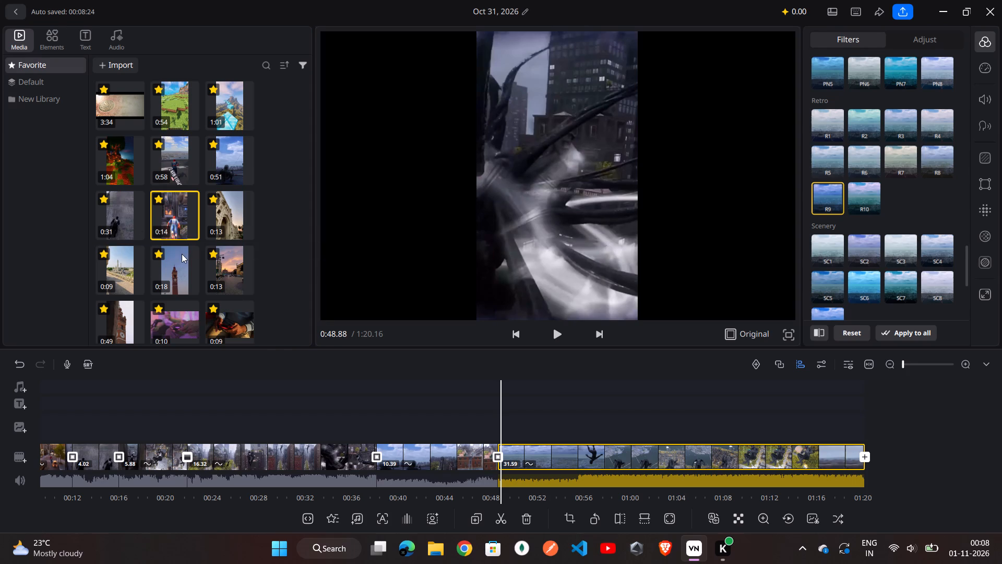
scroll(182, 254, down, 4)
scroll(179, 244, up, 7)
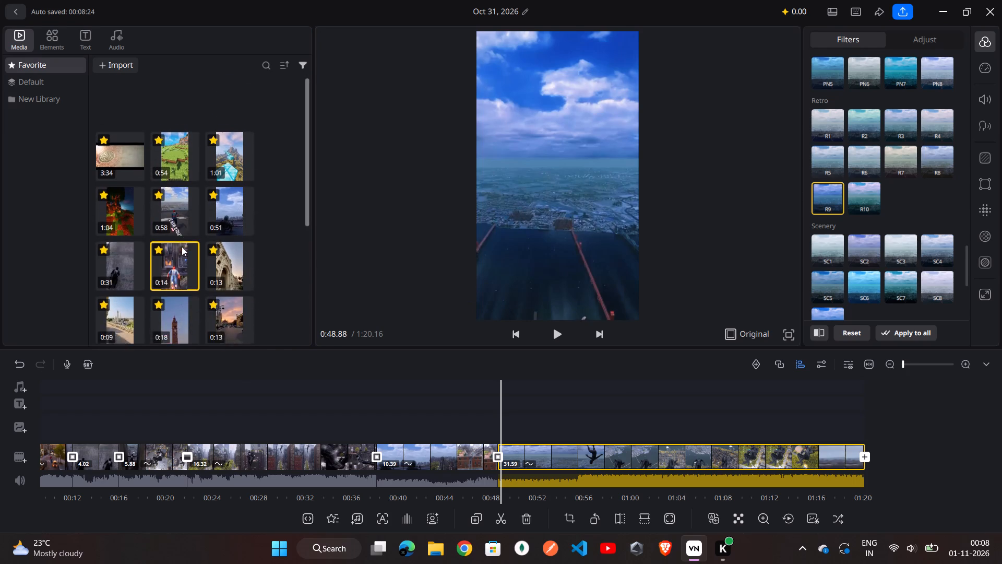
scroll(182, 246, up, 4)
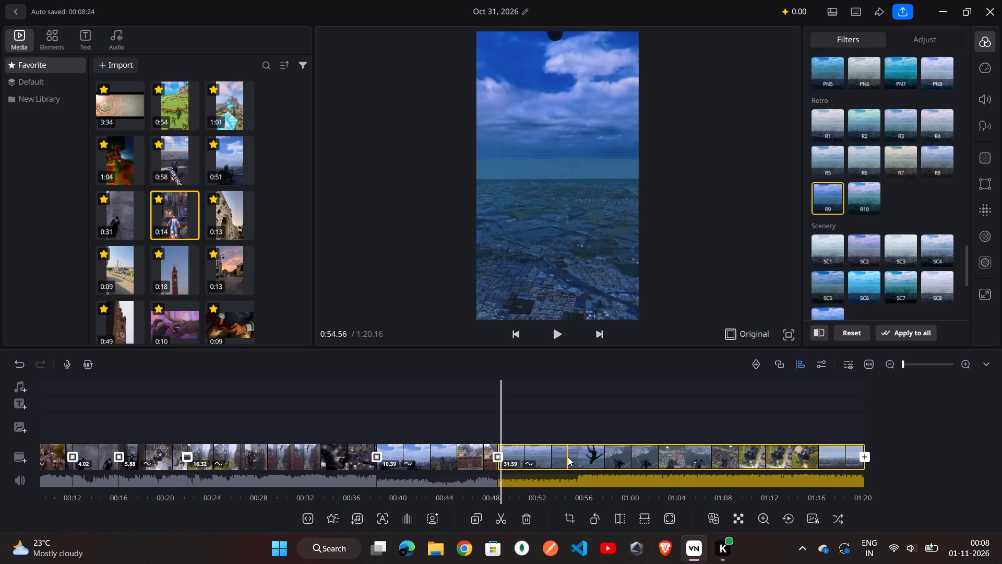
scroll(568, 457, down, 1)
scroll(626, 445, down, 1)
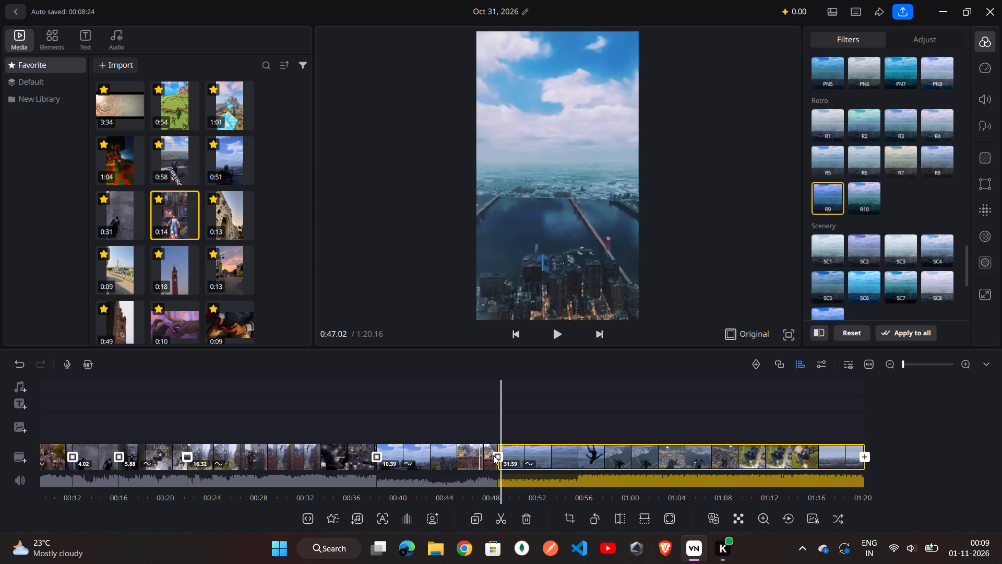
scroll(539, 454, down, 1)
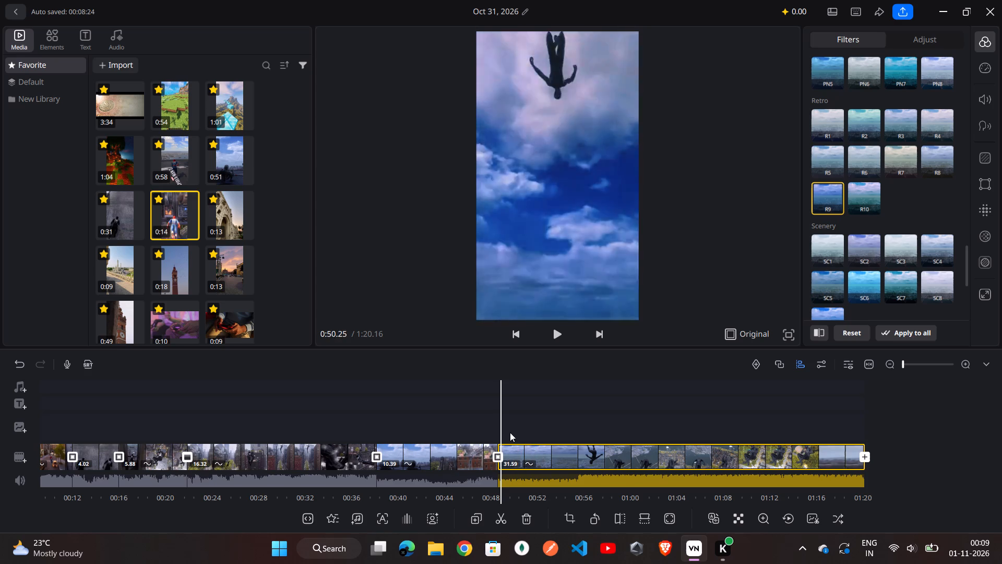
scroll(498, 427, down, 1)
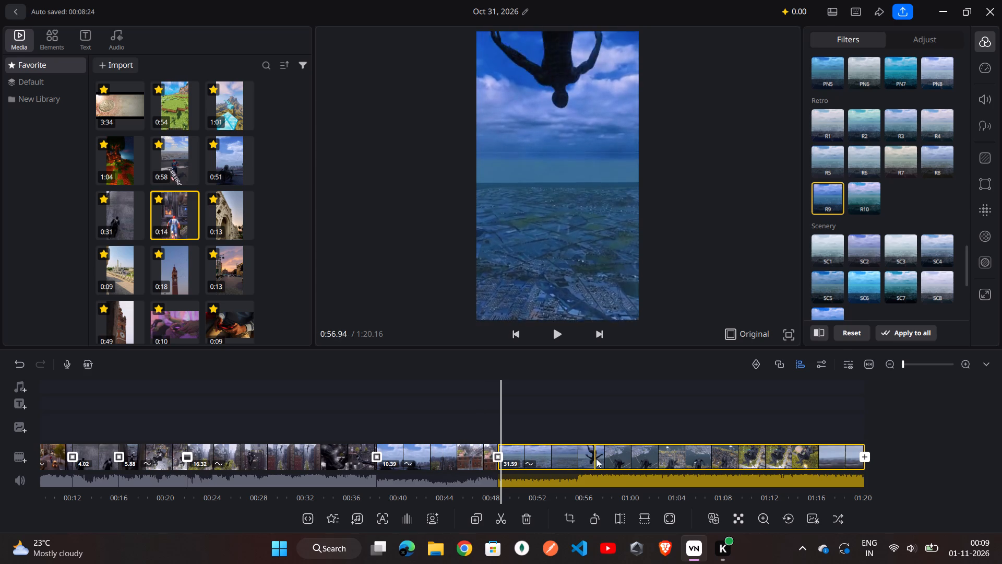
drag(615, 365, 876, 200)
drag(827, 213, 876, 199)
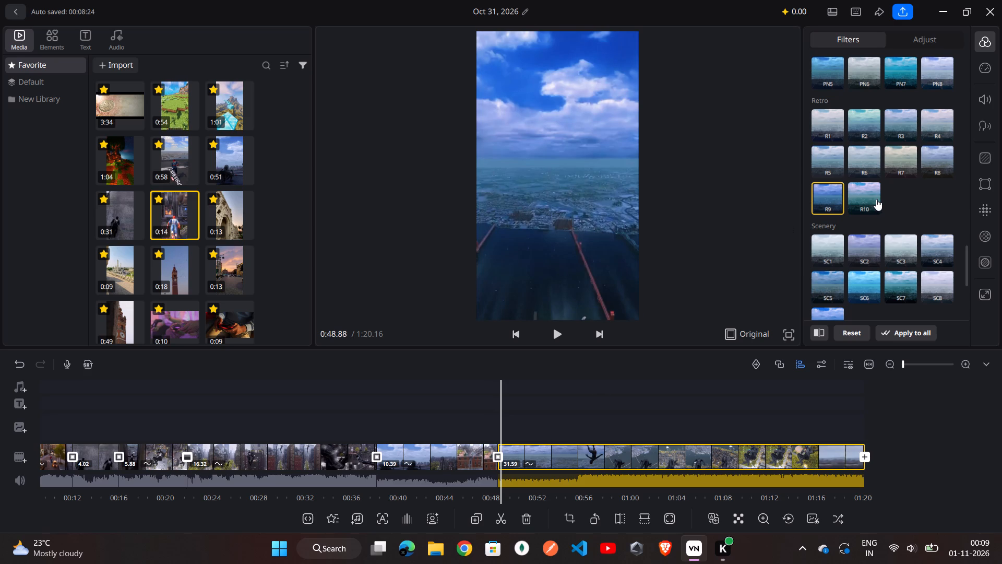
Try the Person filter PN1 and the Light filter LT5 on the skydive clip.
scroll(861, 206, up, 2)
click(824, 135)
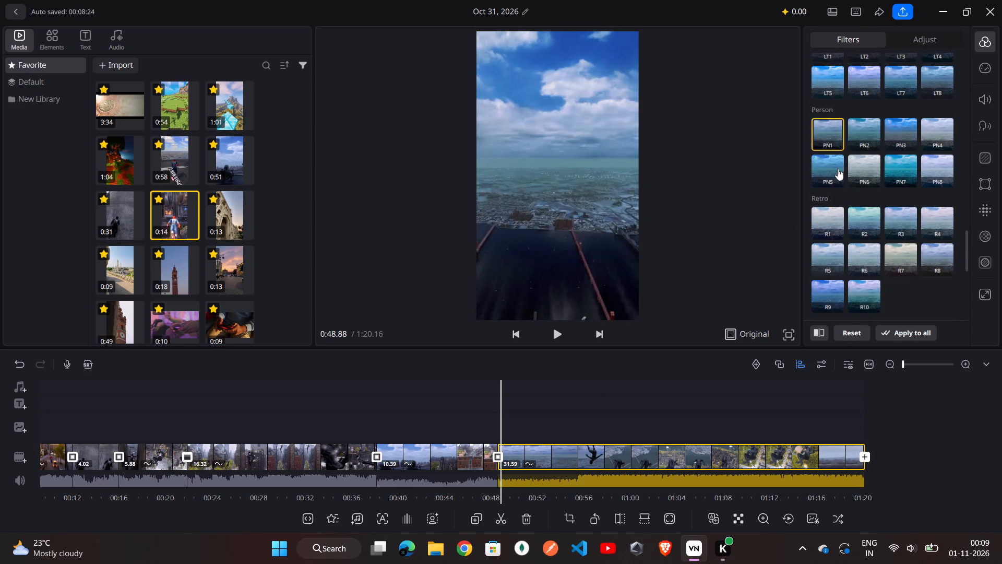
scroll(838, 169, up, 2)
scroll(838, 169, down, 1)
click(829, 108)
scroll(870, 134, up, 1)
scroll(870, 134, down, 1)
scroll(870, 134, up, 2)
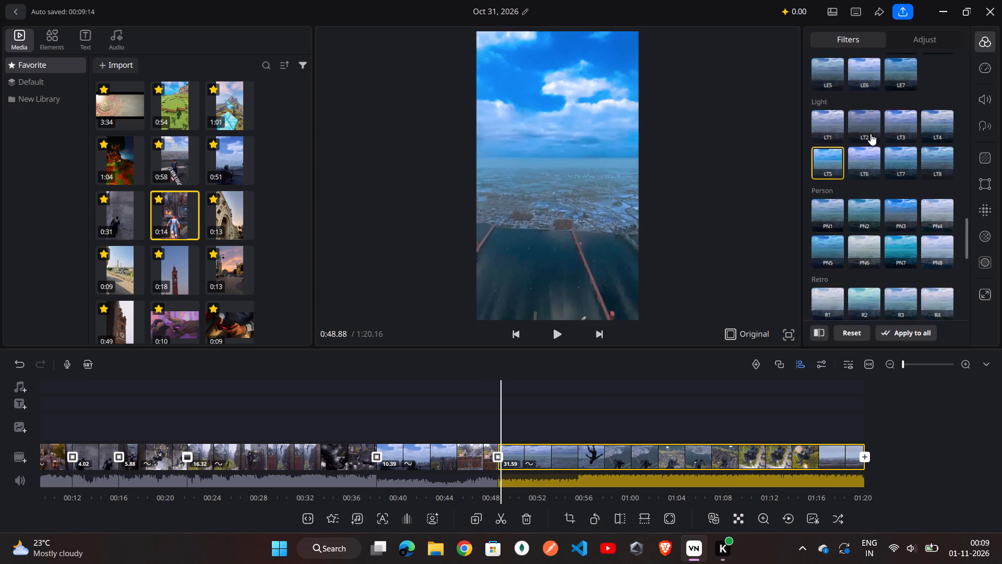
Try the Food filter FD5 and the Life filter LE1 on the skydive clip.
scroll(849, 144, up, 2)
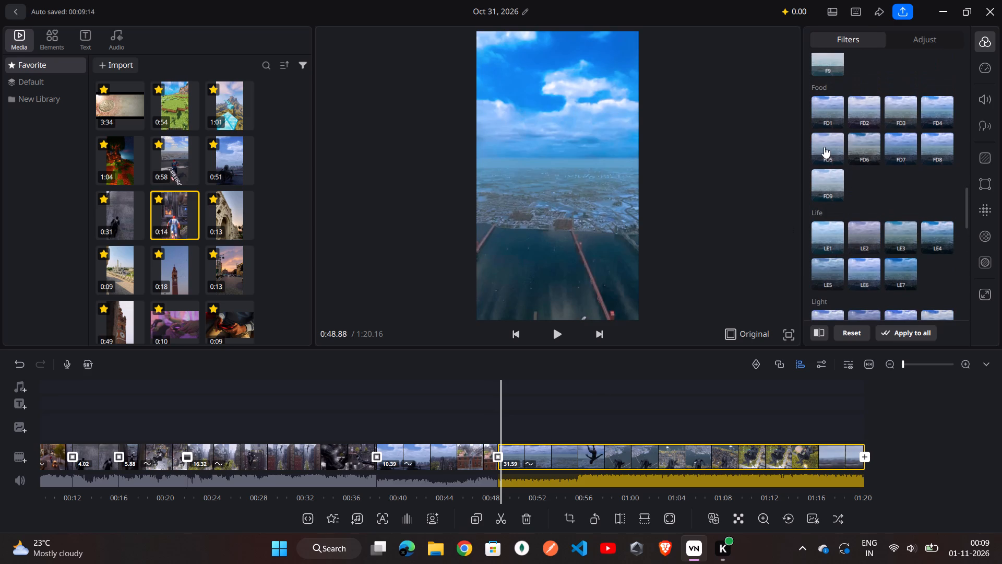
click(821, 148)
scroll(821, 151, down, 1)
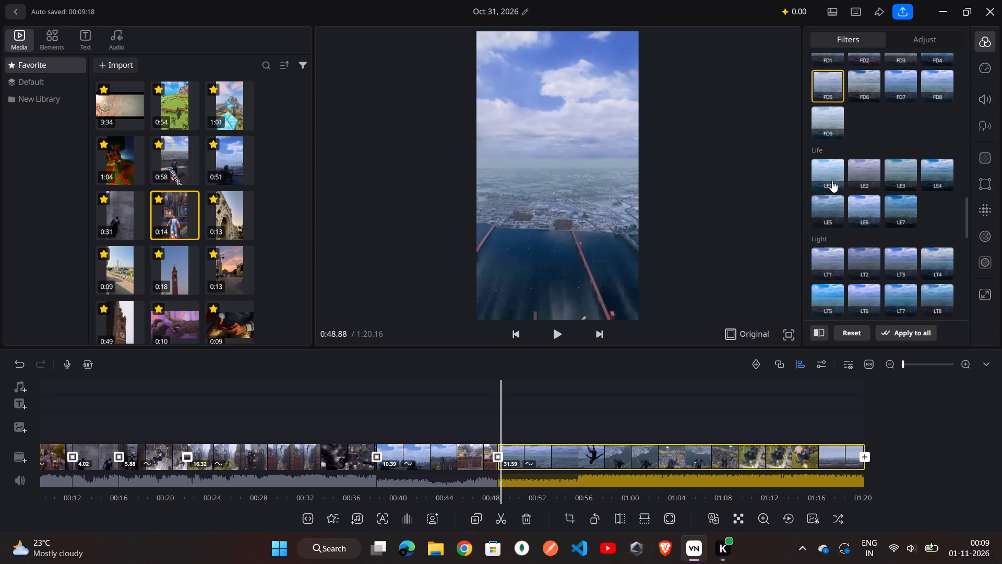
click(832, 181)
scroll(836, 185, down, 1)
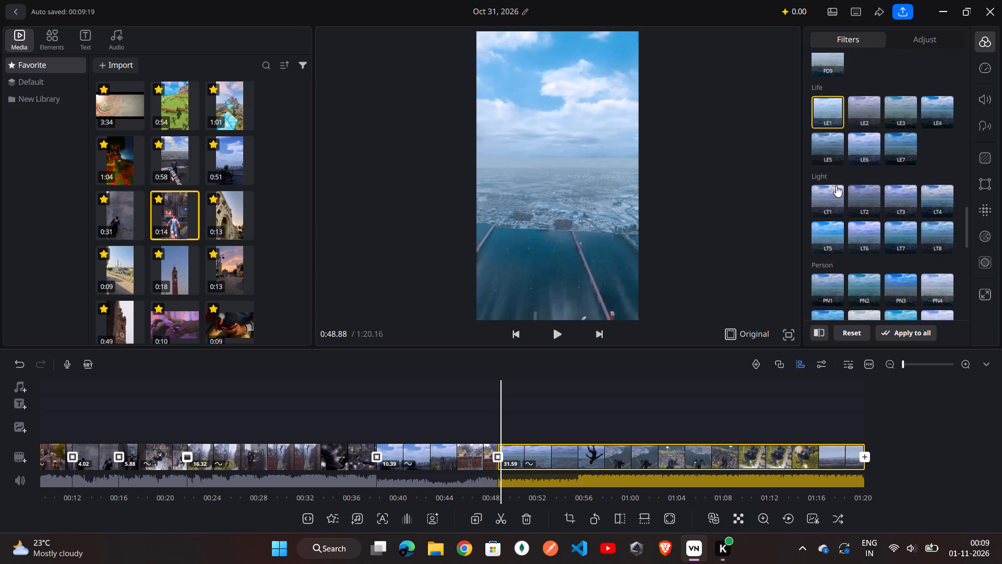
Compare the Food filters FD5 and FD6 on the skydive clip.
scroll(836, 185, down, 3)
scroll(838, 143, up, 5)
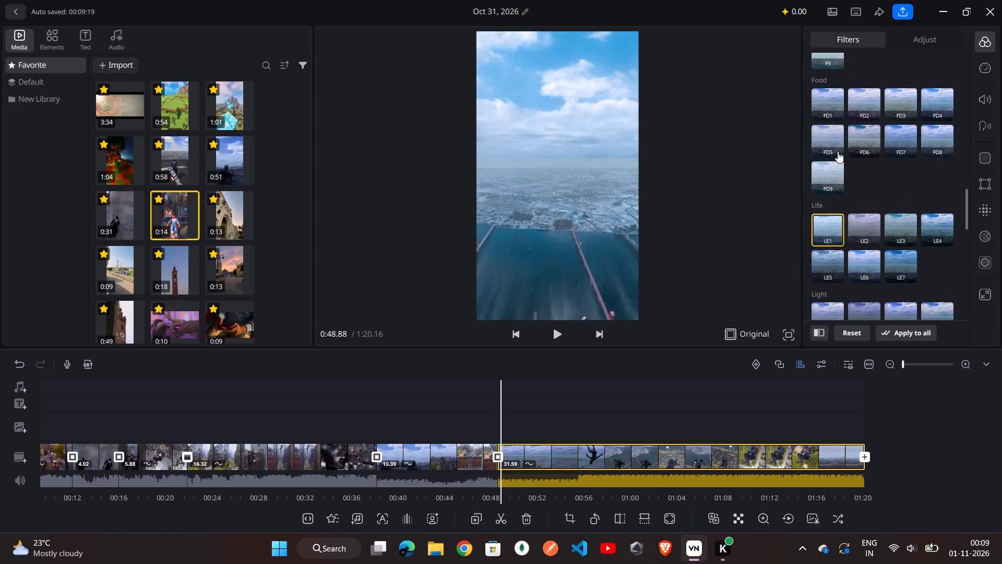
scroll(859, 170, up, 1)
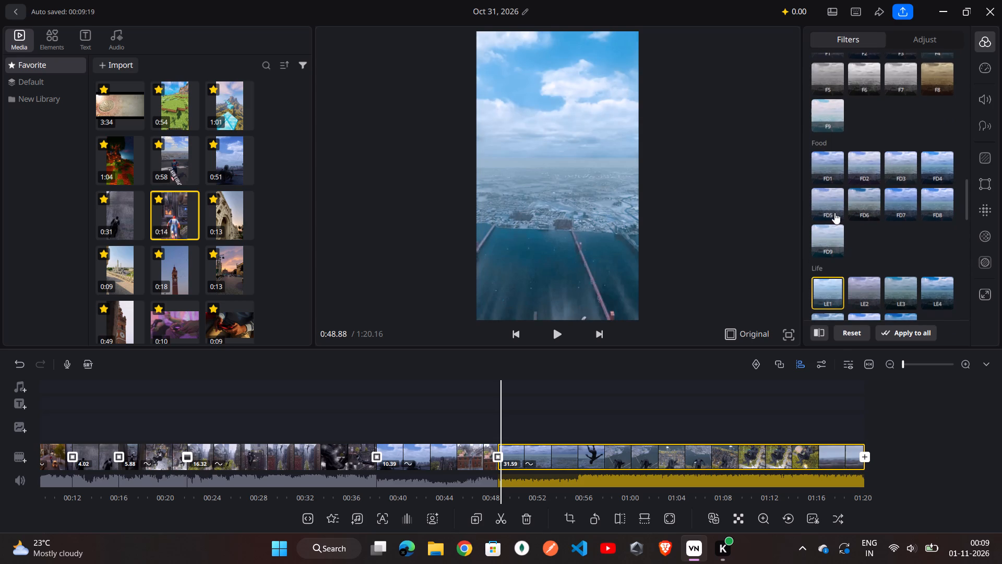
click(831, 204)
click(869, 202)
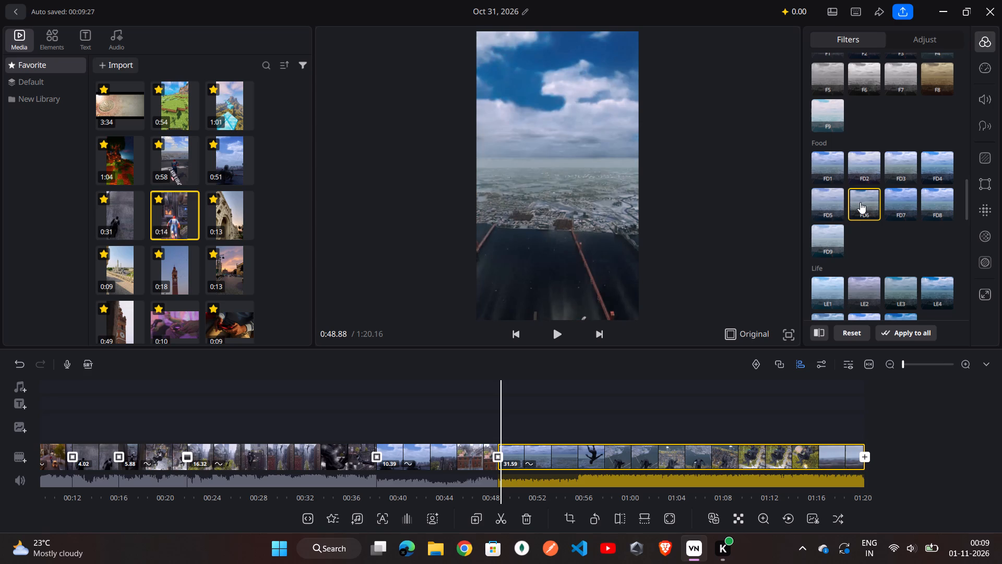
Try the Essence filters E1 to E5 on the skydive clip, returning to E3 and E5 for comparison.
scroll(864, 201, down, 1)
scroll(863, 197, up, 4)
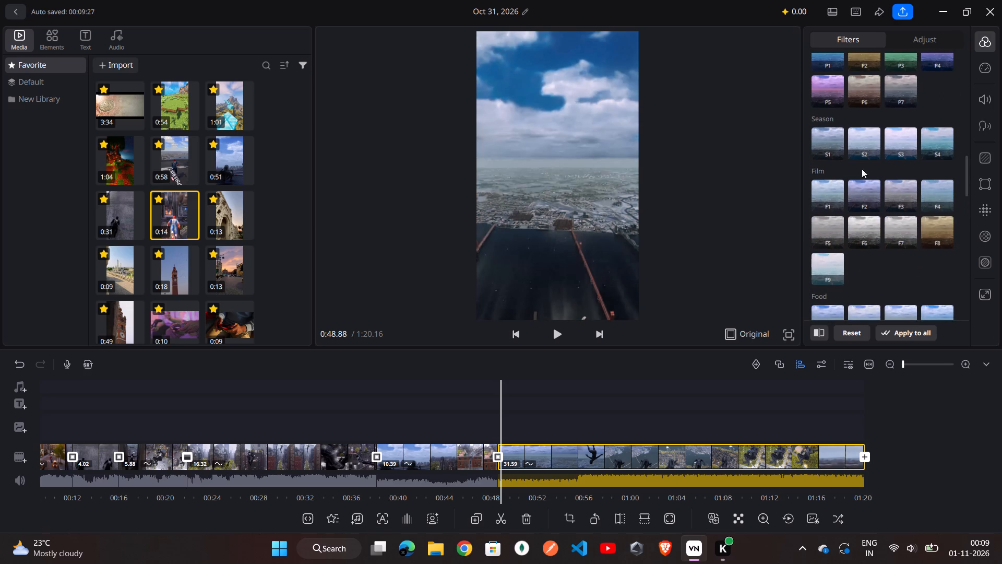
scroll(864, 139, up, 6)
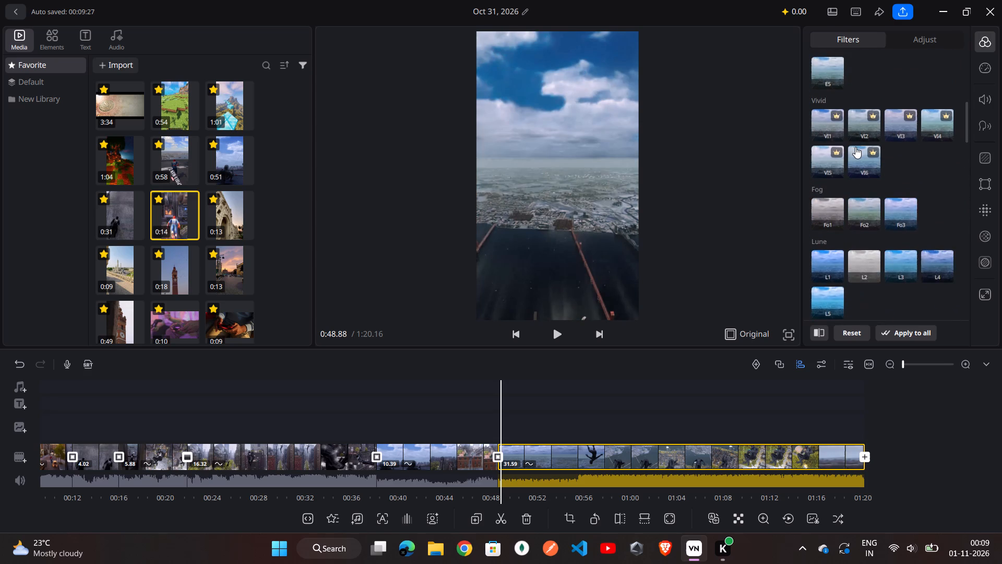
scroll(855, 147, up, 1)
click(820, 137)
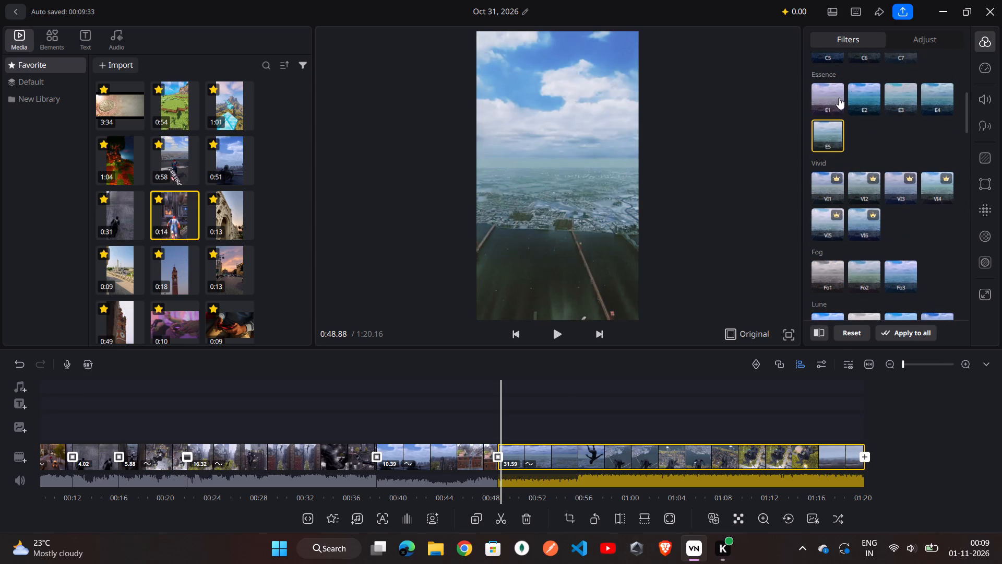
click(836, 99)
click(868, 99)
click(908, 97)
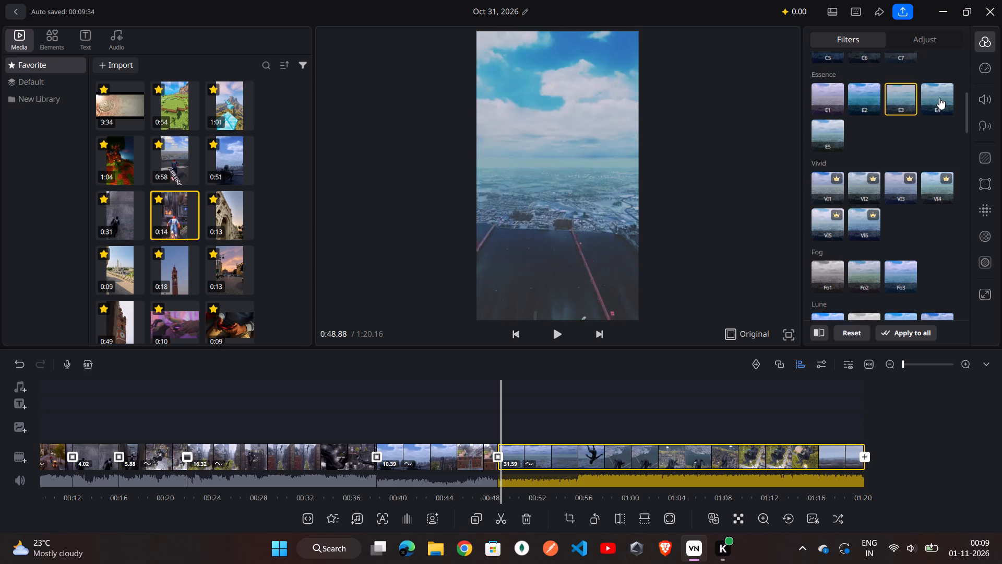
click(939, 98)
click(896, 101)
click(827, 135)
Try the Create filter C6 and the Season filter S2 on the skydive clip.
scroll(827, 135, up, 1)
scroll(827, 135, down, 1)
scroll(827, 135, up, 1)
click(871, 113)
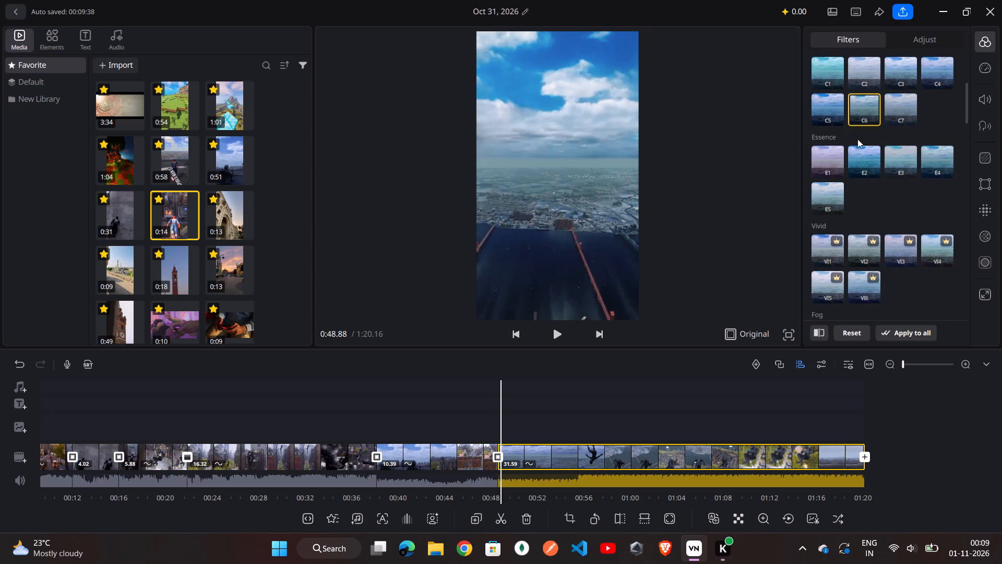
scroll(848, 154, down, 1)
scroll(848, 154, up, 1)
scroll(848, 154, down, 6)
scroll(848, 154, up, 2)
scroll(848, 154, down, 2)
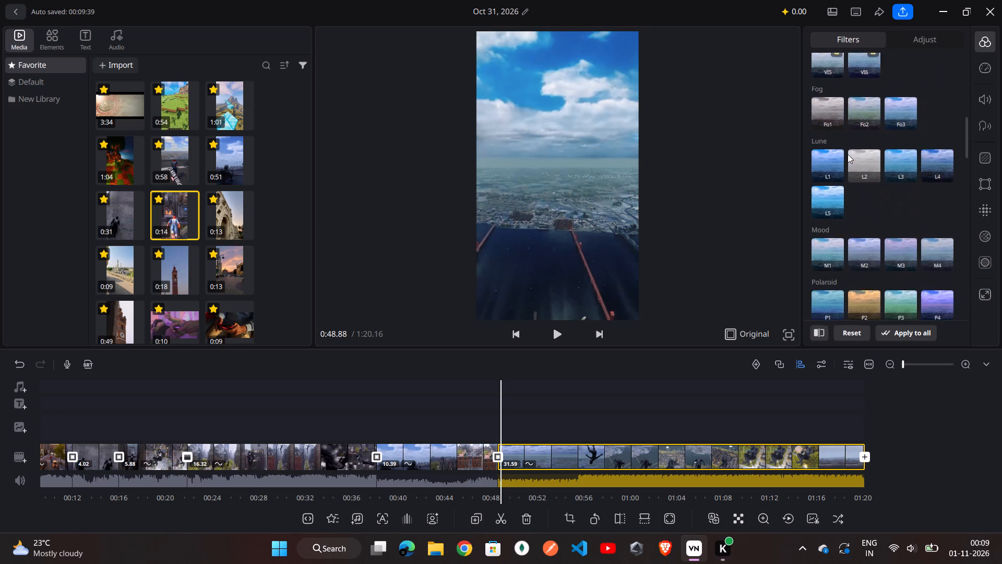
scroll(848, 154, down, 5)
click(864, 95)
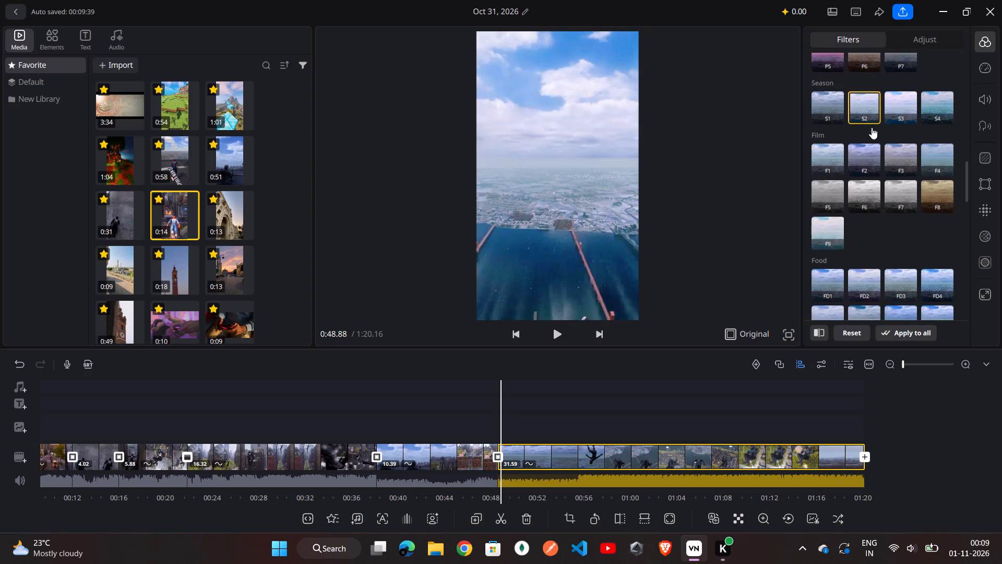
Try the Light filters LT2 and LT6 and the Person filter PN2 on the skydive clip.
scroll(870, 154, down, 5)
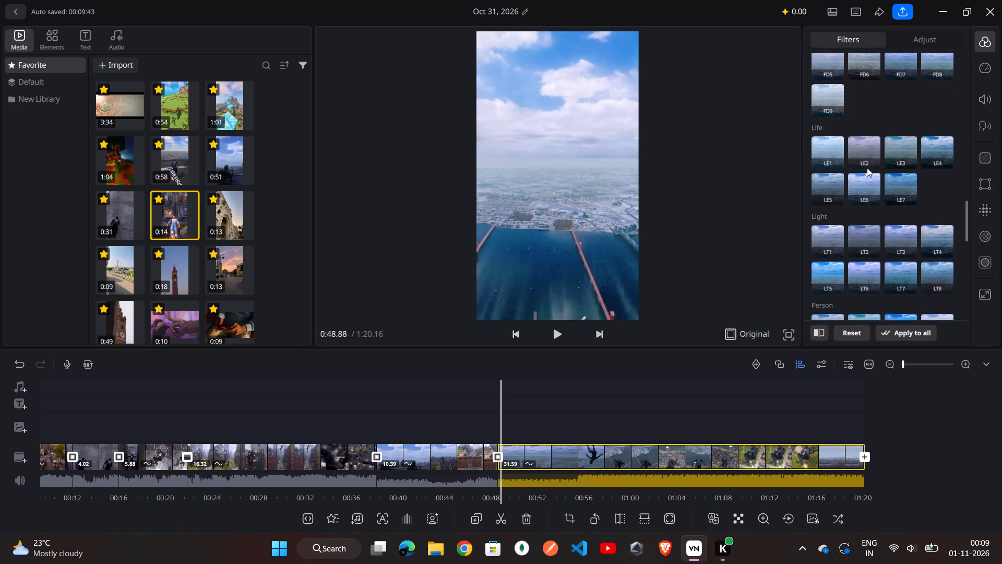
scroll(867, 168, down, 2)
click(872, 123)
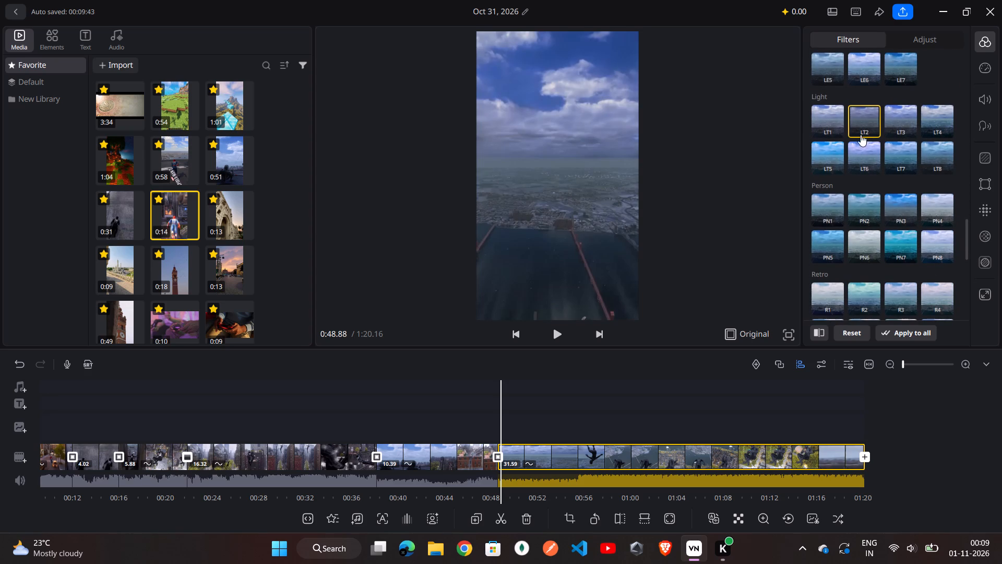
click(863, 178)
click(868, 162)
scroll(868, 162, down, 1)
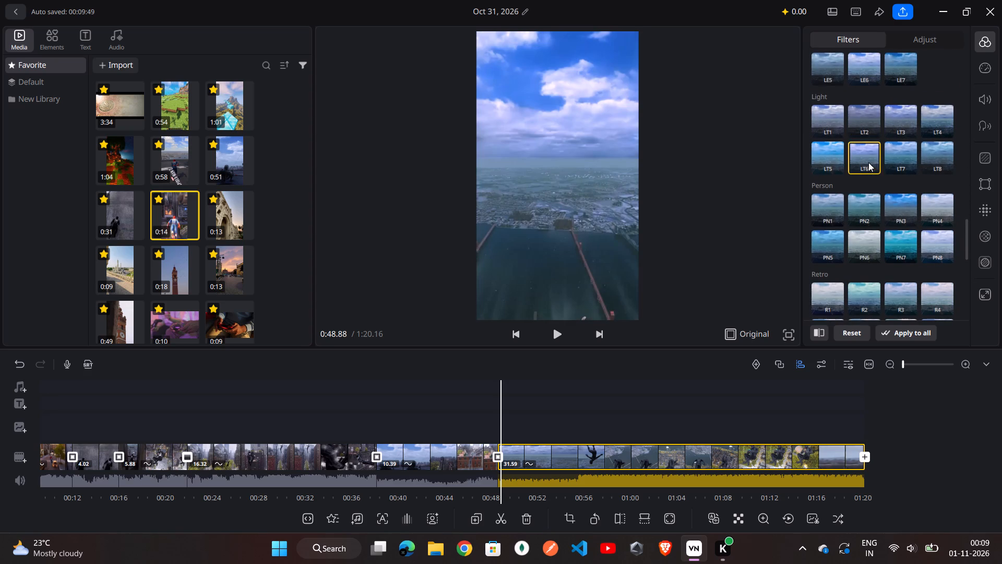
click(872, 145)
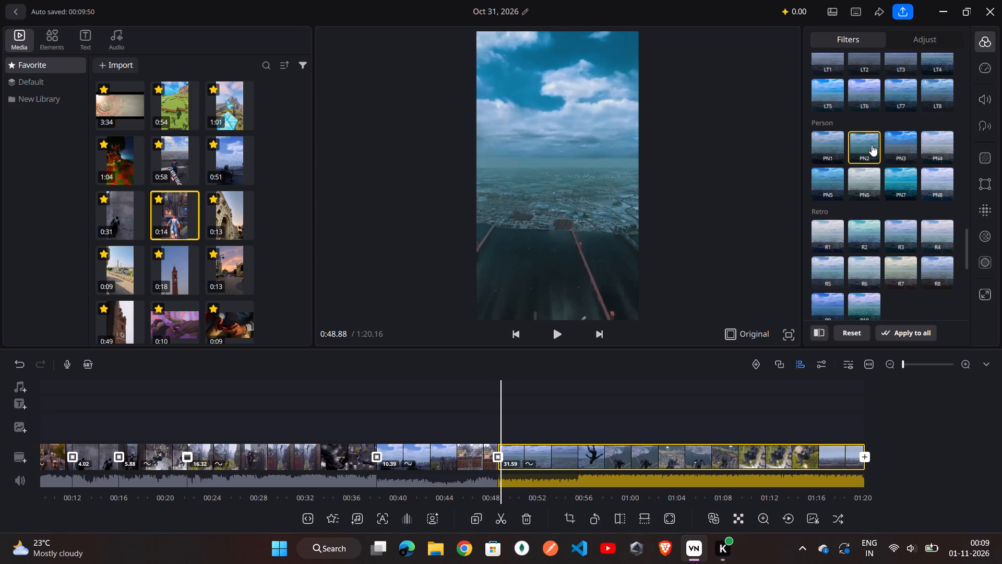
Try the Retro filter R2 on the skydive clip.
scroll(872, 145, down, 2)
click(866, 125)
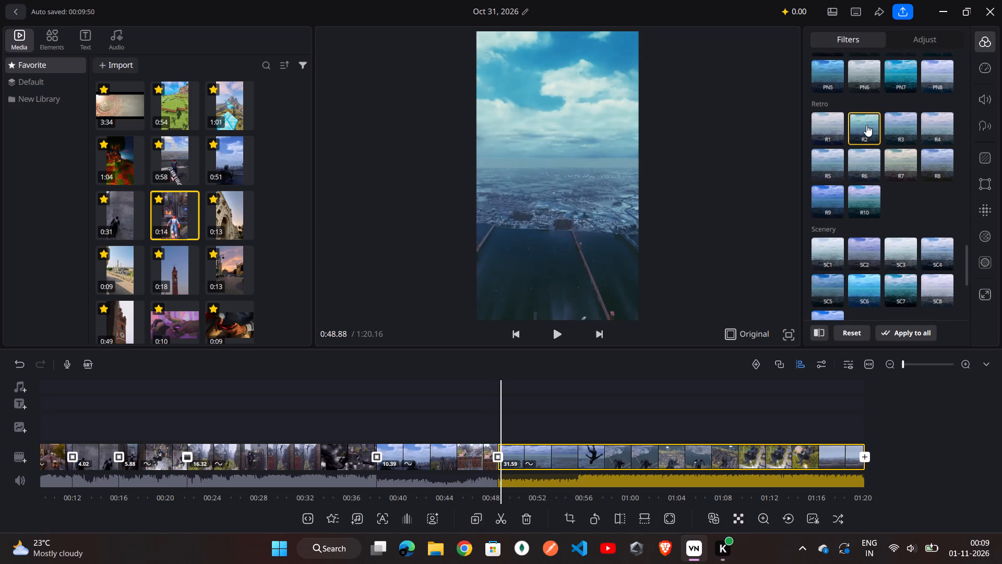
Look through the filter categories beyond Retro for other looks for the skydive clip.
scroll(866, 125, down, 8)
scroll(866, 125, up, 3)
scroll(866, 130, down, 1)
scroll(866, 134, up, 3)
scroll(866, 140, down, 3)
scroll(866, 144, up, 2)
scroll(865, 155, down, 1)
scroll(865, 158, up, 5)
scroll(865, 158, down, 1)
scroll(865, 158, up, 2)
scroll(865, 158, down, 1)
scroll(865, 158, up, 1)
scroll(865, 158, down, 1)
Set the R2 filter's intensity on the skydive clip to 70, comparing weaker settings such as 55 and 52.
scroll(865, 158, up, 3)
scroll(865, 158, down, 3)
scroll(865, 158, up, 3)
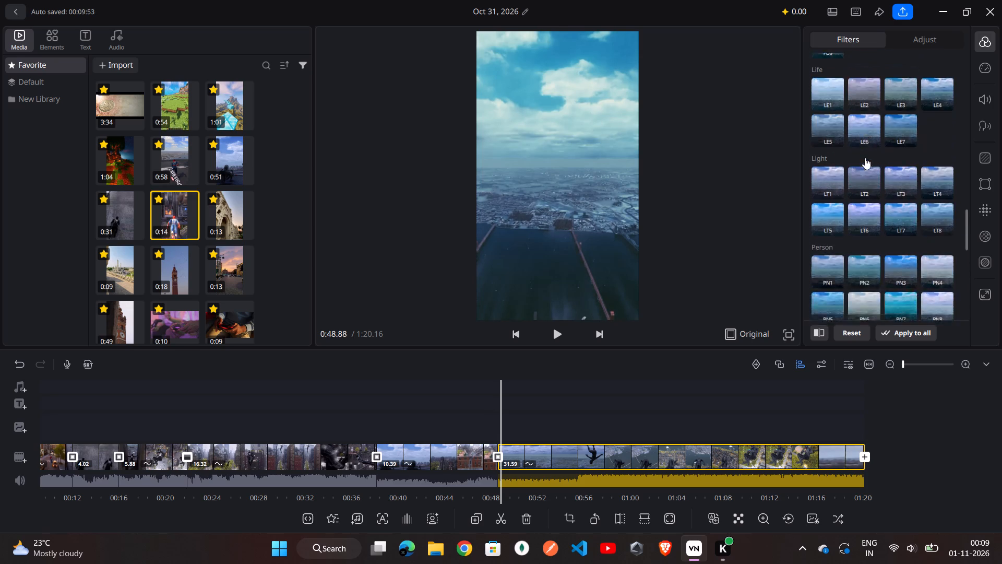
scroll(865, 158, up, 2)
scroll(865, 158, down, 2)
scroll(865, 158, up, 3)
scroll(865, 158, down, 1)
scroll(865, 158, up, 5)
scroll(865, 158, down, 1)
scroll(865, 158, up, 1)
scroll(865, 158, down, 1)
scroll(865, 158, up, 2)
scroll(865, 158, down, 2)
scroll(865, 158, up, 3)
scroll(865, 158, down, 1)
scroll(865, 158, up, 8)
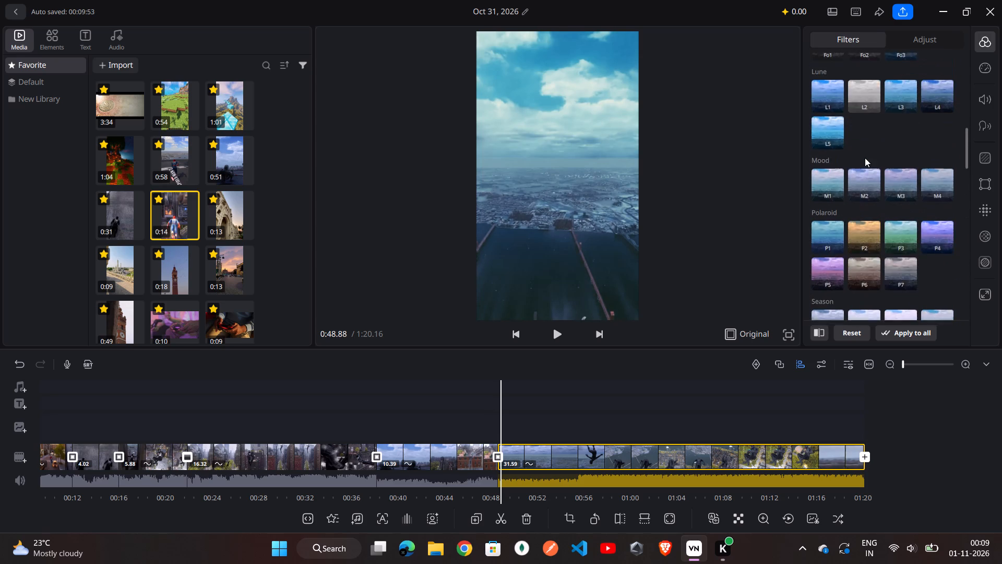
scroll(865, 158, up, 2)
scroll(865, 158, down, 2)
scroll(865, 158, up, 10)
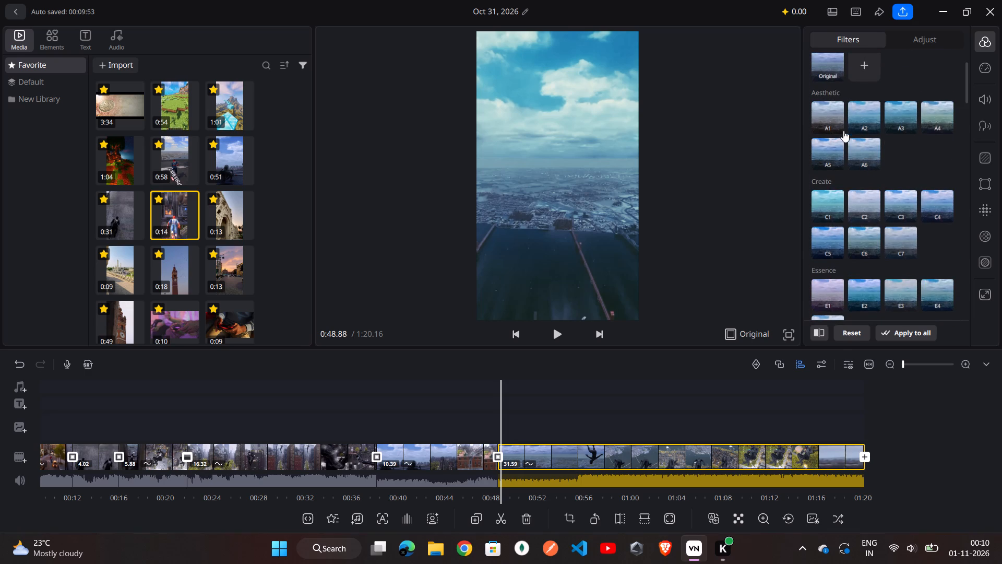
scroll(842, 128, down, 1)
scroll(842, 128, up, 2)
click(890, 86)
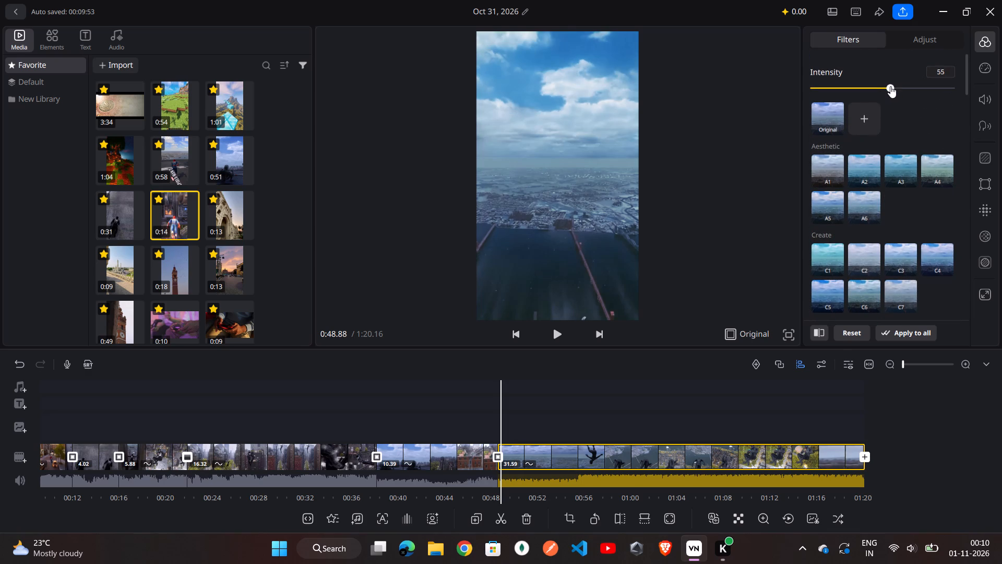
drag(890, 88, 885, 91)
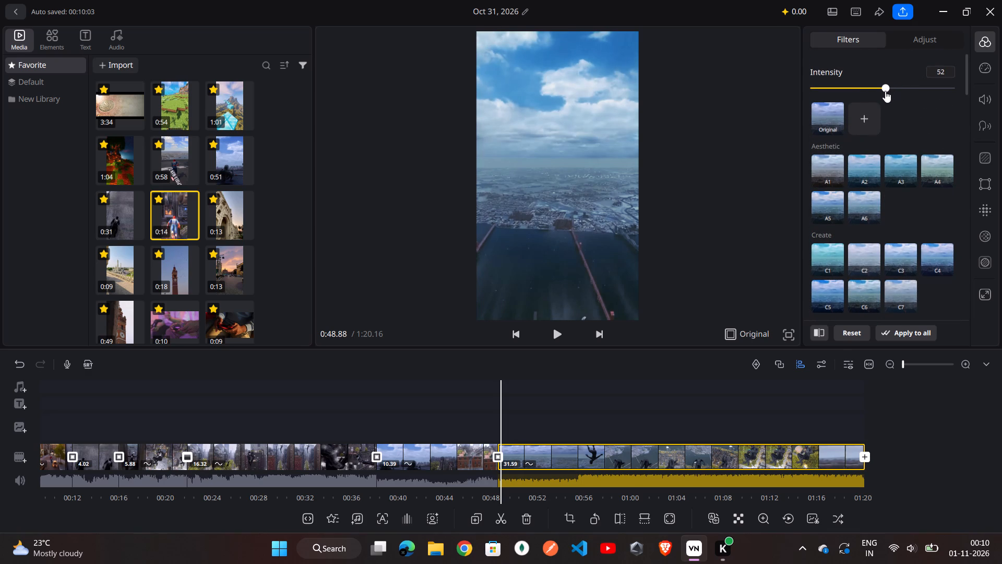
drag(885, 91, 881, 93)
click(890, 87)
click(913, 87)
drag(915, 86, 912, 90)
Apply the Food filter FD6 to the skydive clip in place of R2.
scroll(876, 203, down, 1)
scroll(876, 203, up, 2)
scroll(876, 203, down, 10)
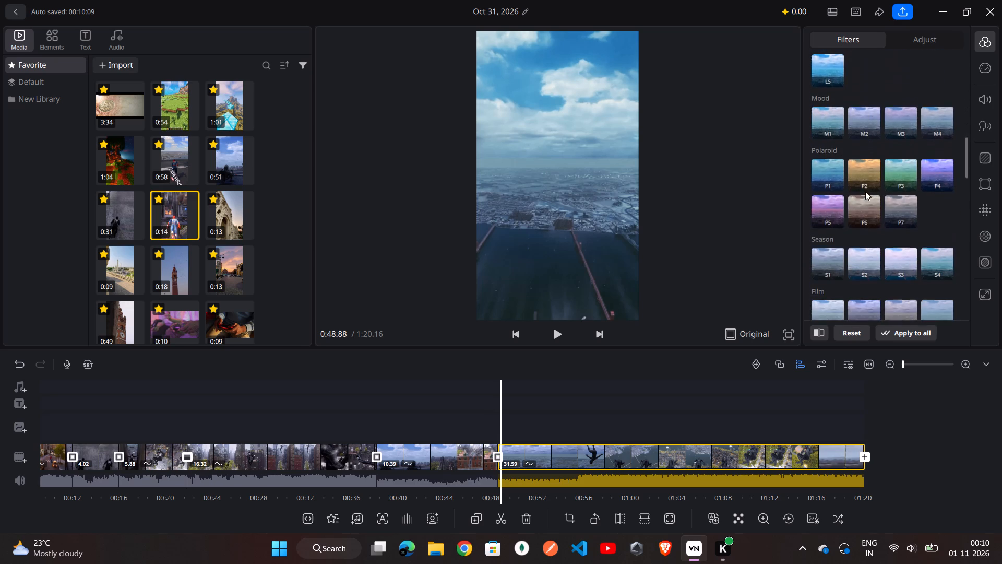
scroll(865, 191, down, 7)
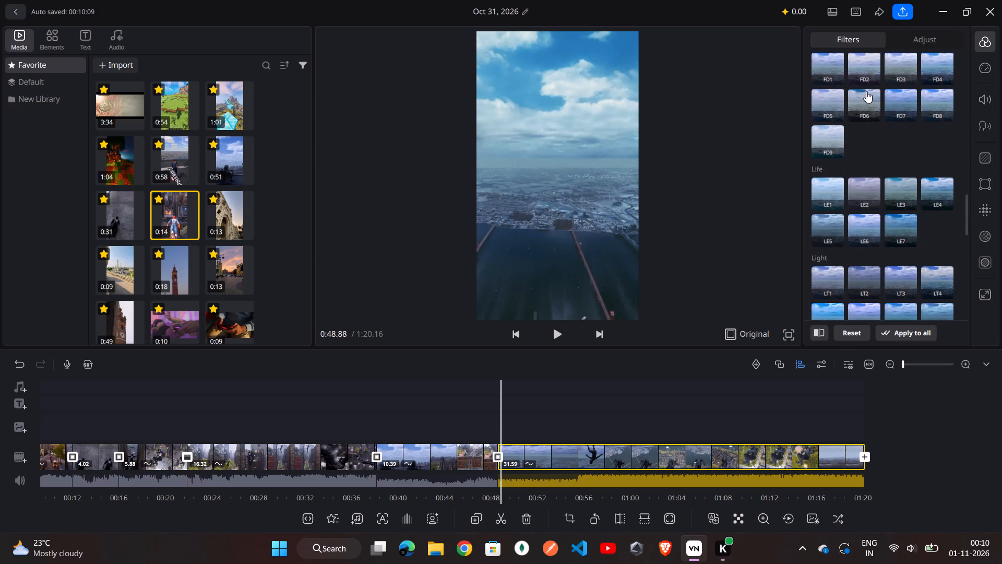
click(866, 97)
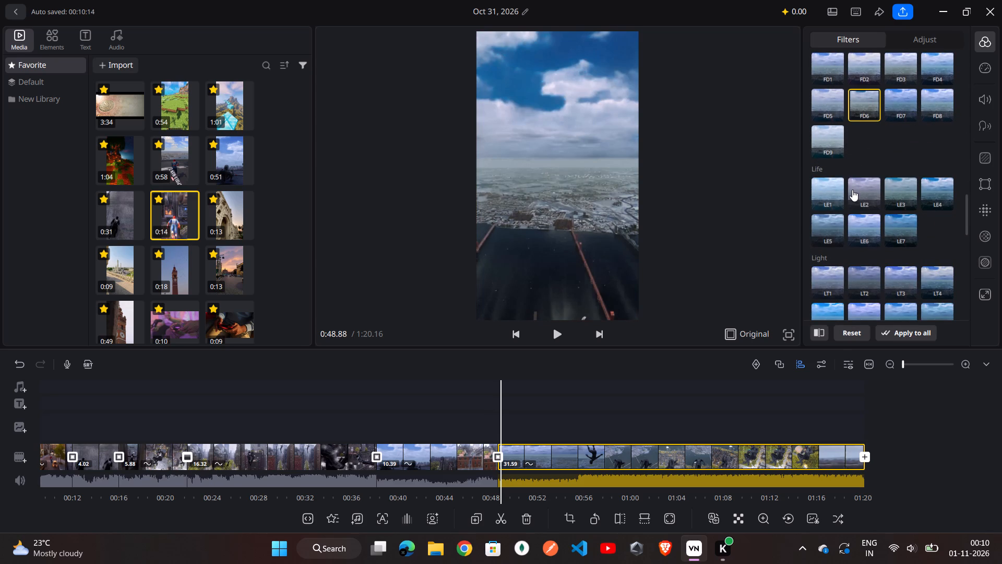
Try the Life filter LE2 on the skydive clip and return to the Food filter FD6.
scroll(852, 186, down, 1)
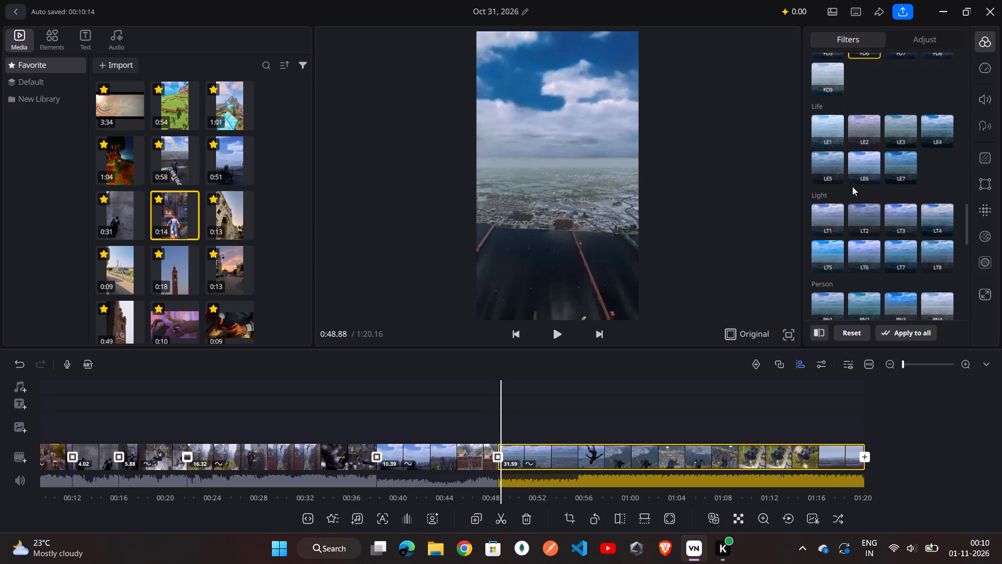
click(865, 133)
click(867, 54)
Look through the filter categories from Food to Travel for an alternative look for the skydive clip.
scroll(826, 185, down, 5)
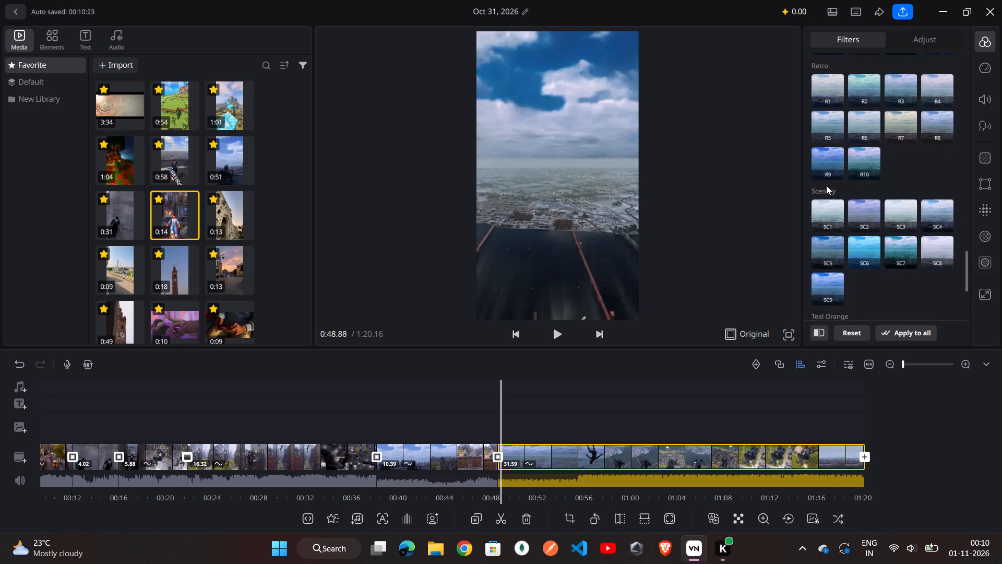
scroll(826, 185, down, 5)
scroll(850, 177, up, 2)
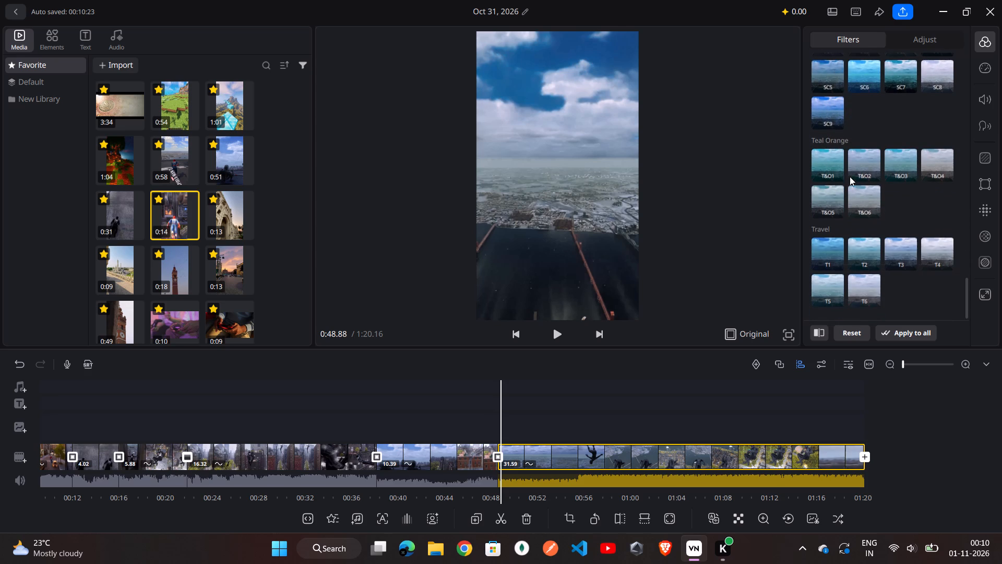
scroll(850, 177, down, 1)
scroll(850, 177, up, 4)
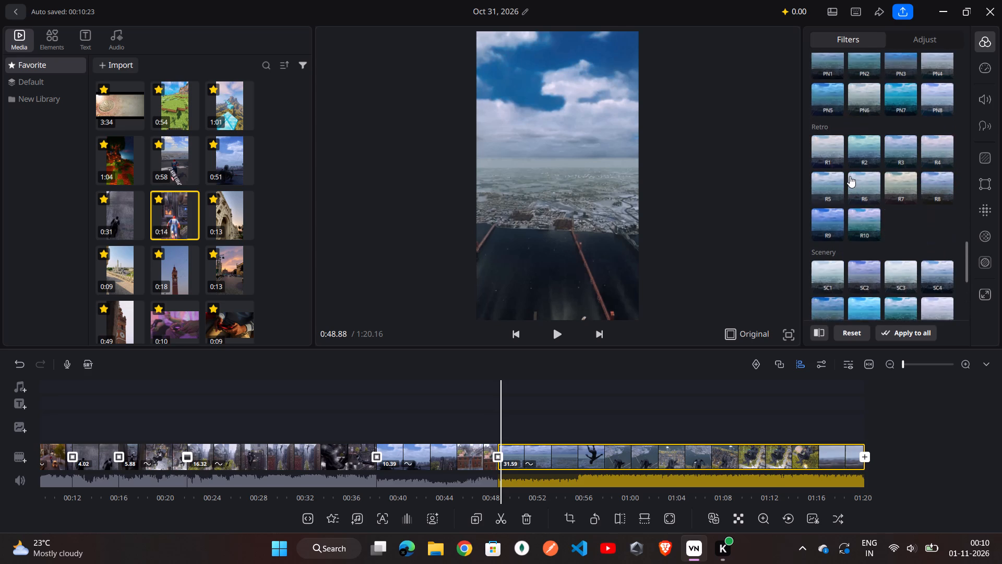
scroll(850, 176, up, 4)
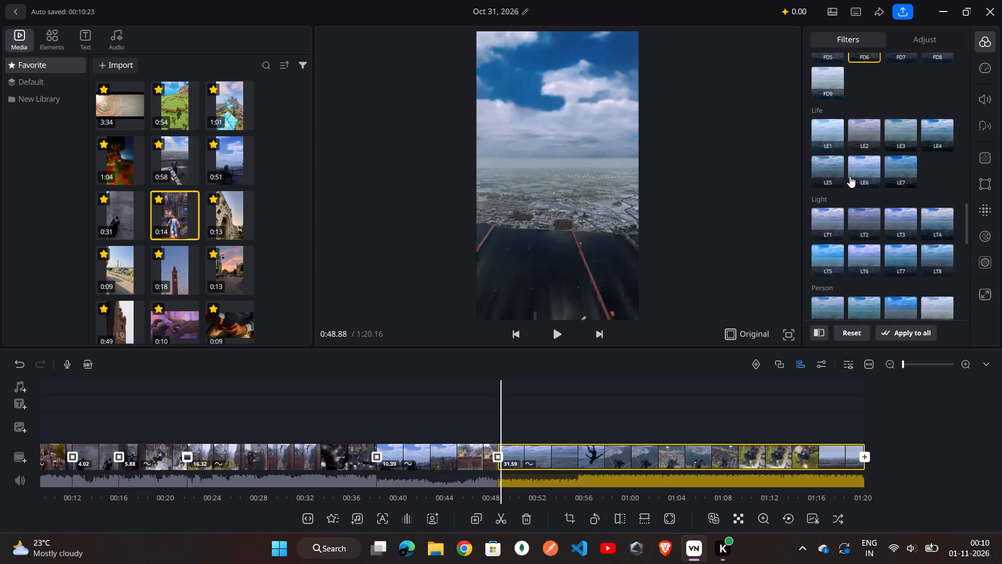
scroll(850, 176, up, 3)
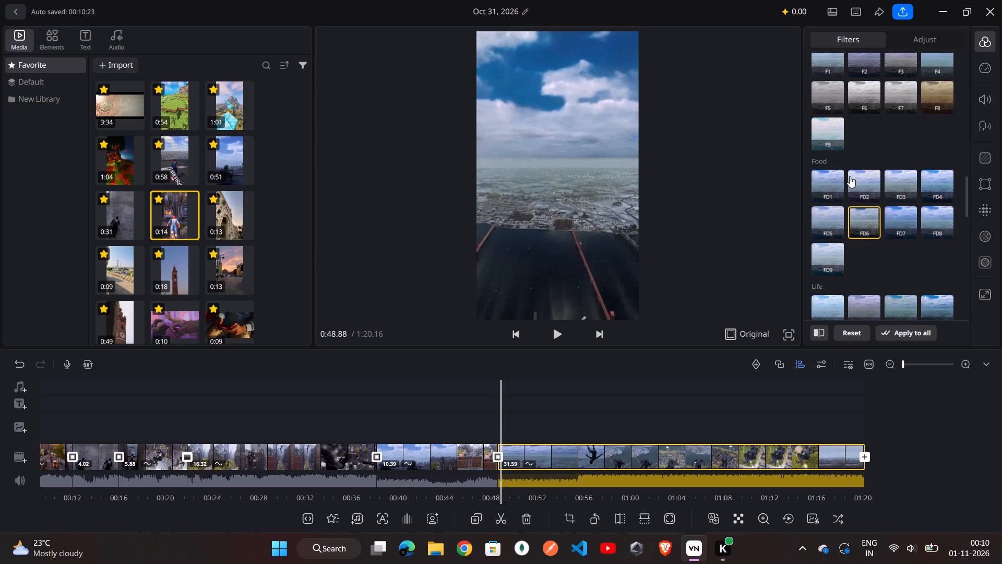
scroll(850, 176, down, 8)
scroll(850, 176, up, 1)
scroll(850, 176, down, 3)
scroll(850, 176, up, 1)
scroll(850, 176, down, 3)
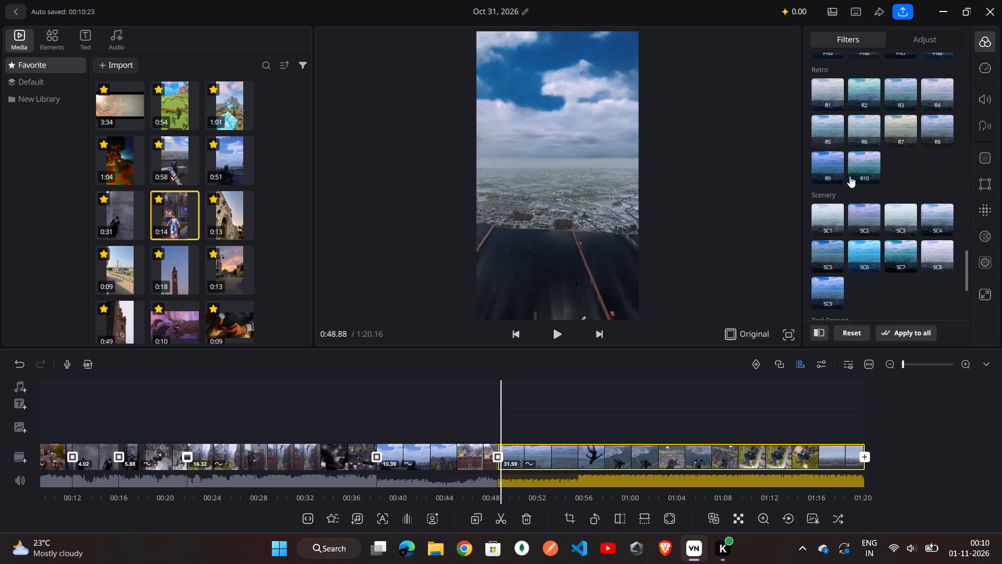
scroll(850, 176, down, 9)
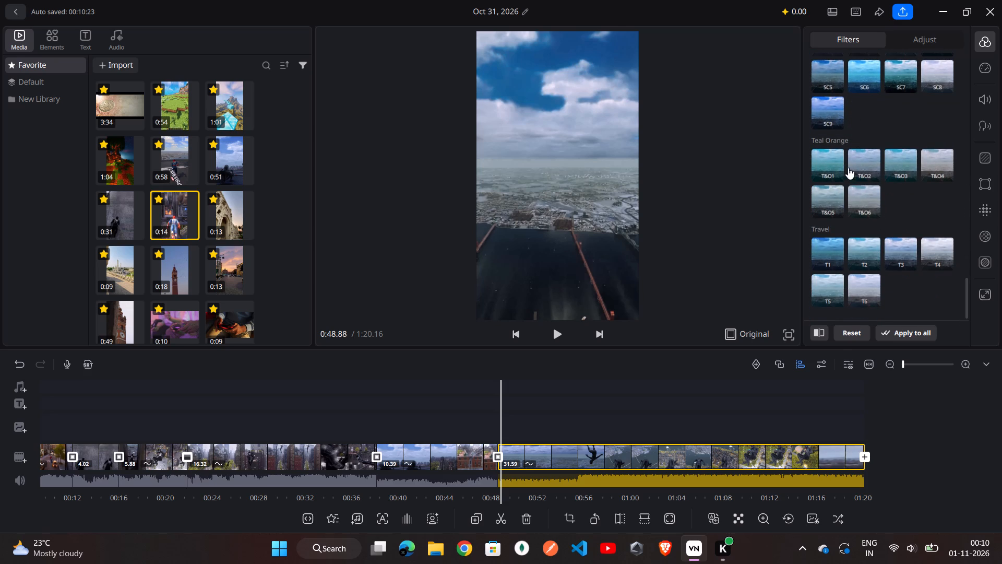
scroll(824, 164, up, 2)
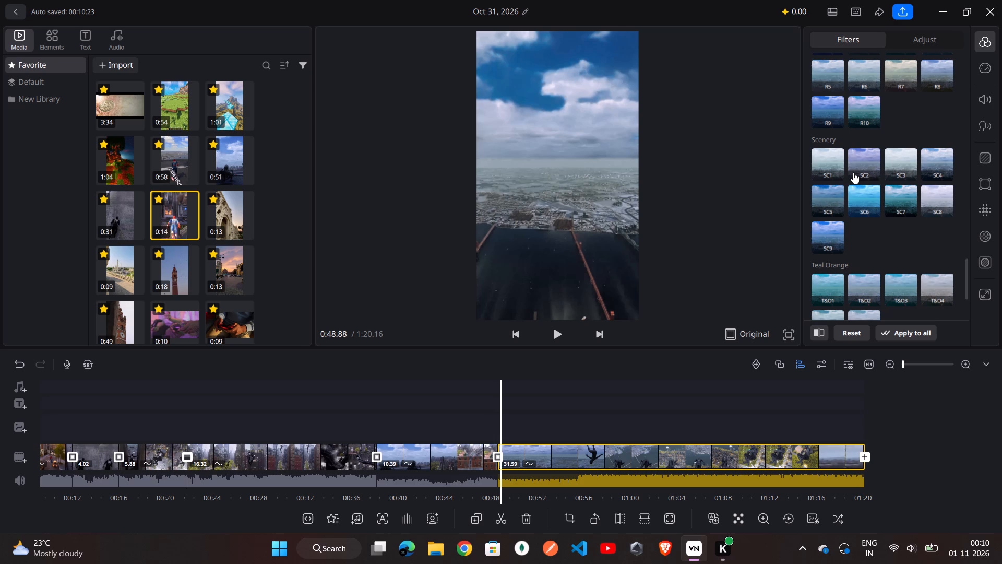
scroll(853, 125, up, 2)
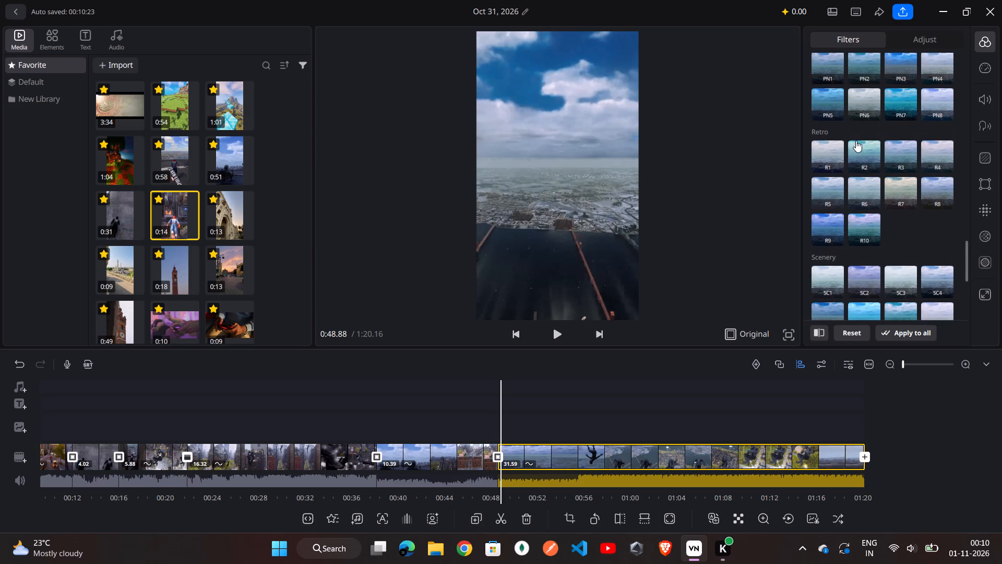
scroll(875, 124, up, 1)
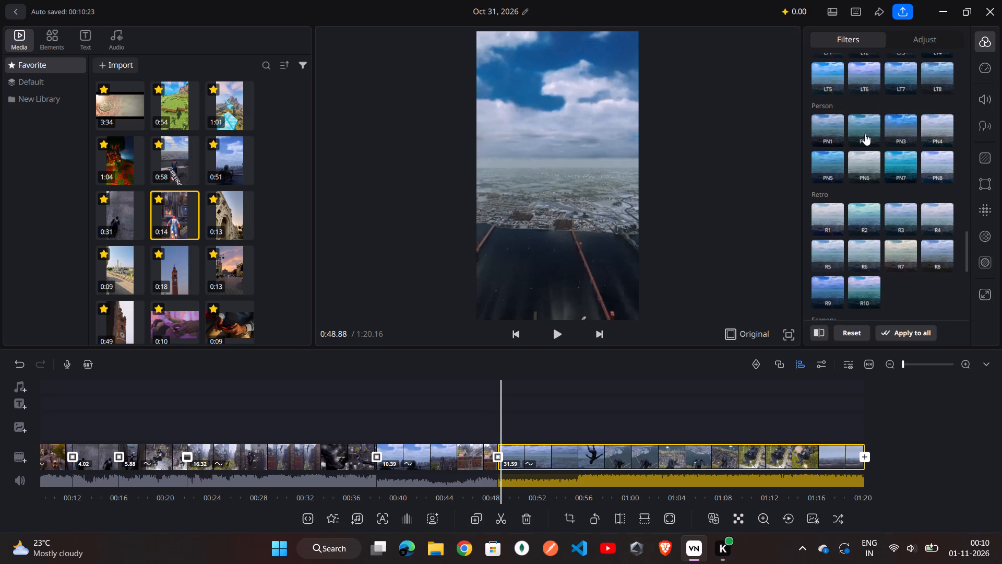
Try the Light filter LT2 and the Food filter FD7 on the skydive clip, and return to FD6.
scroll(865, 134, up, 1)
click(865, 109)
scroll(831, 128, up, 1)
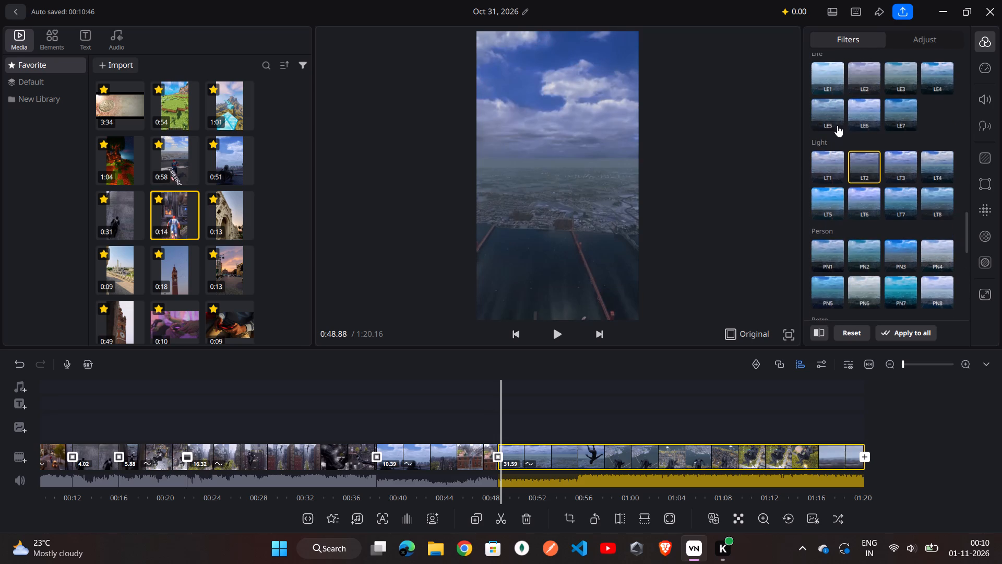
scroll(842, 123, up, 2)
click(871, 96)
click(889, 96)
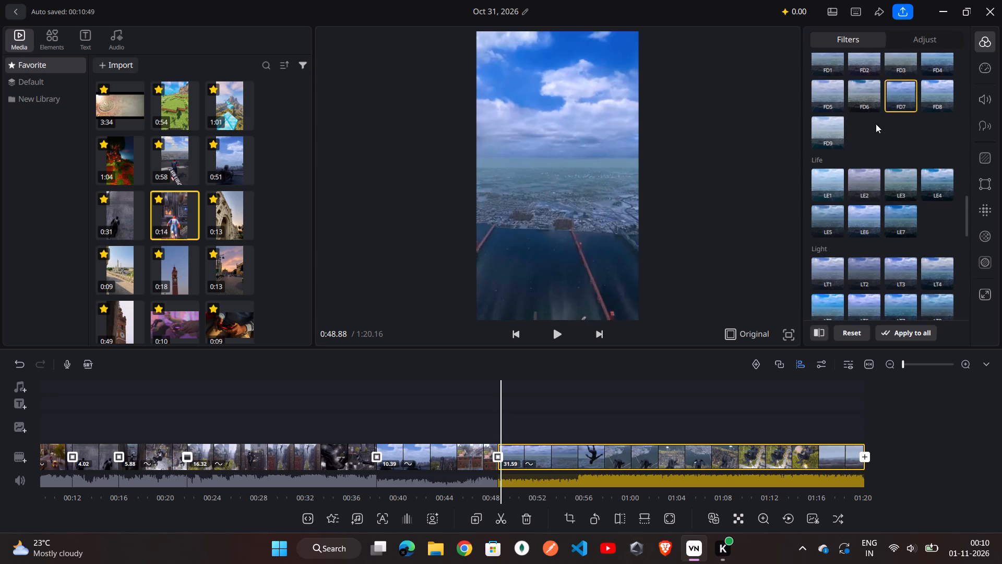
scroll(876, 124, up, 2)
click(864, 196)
Examine the filter categories from Season to Retro for other options for the skydive clip.
scroll(863, 193, up, 1)
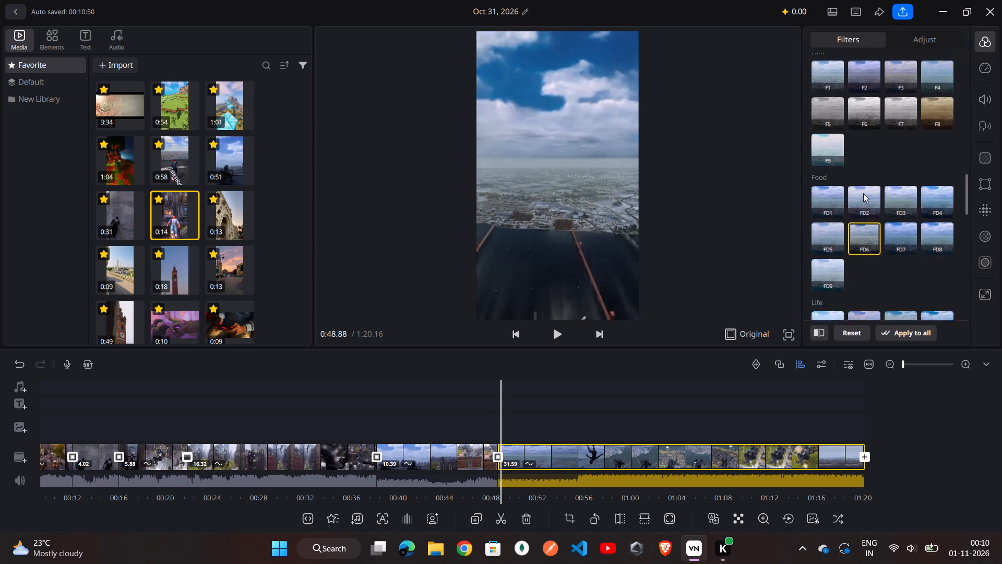
scroll(863, 192, up, 1)
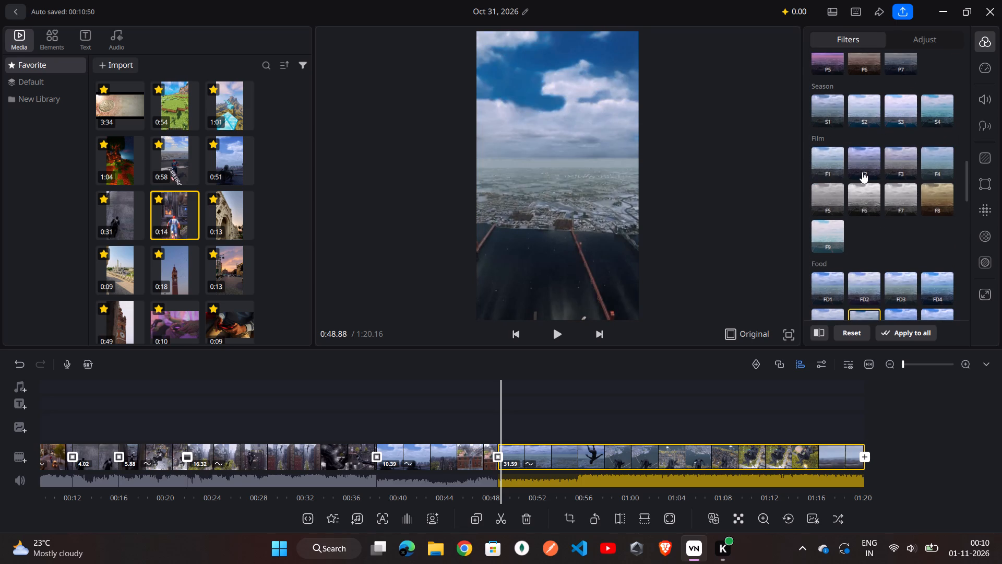
scroll(862, 172, down, 3)
scroll(832, 214, down, 4)
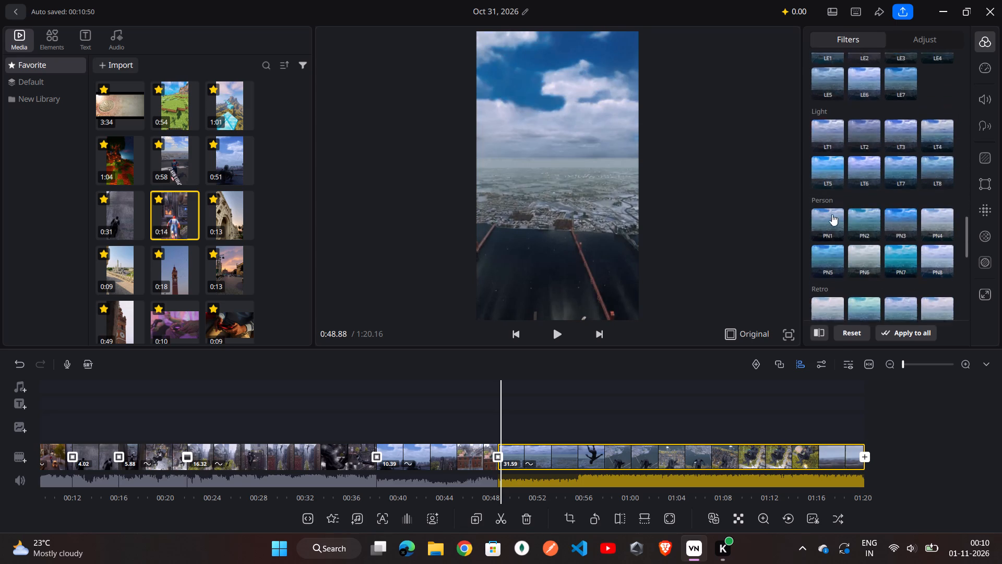
scroll(832, 214, down, 1)
scroll(706, 270, down, 4)
scroll(605, 269, up, 1)
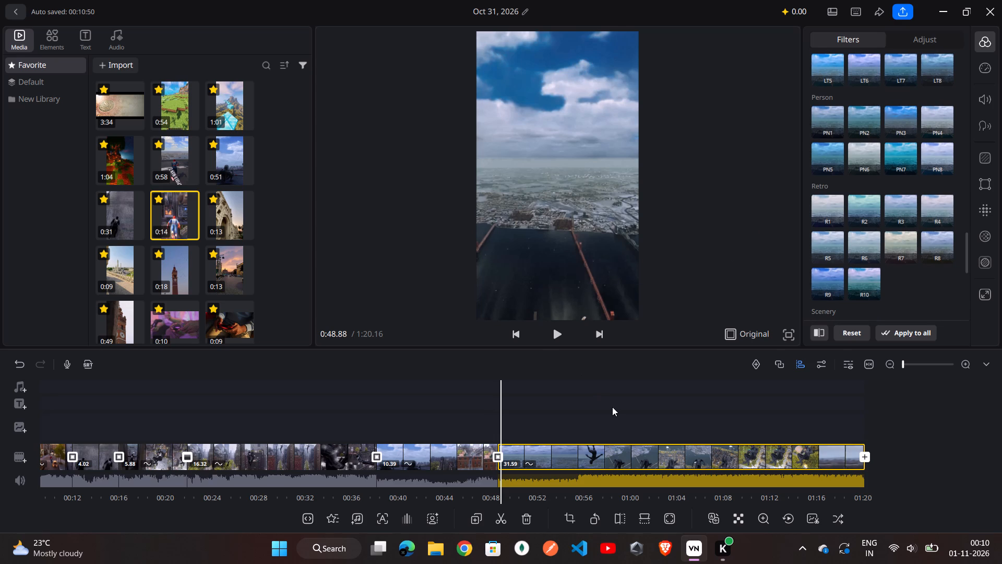
scroll(612, 407, down, 3)
Scrub through the skydive clip to check the FD6 look on the free fall and the city below.
drag(661, 420, 602, 422)
drag(546, 422, 497, 422)
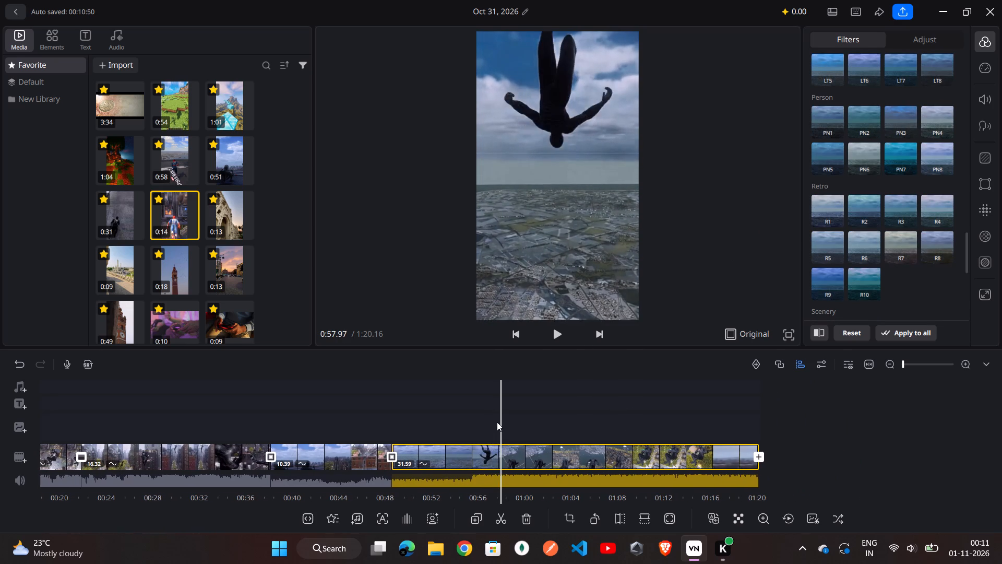
drag(497, 422, 471, 421)
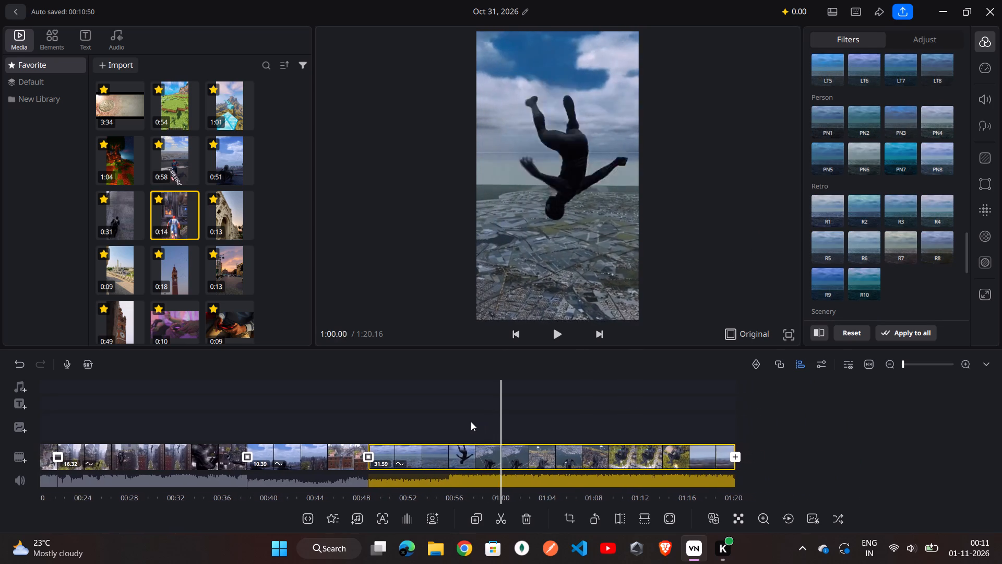
drag(471, 421, 443, 418)
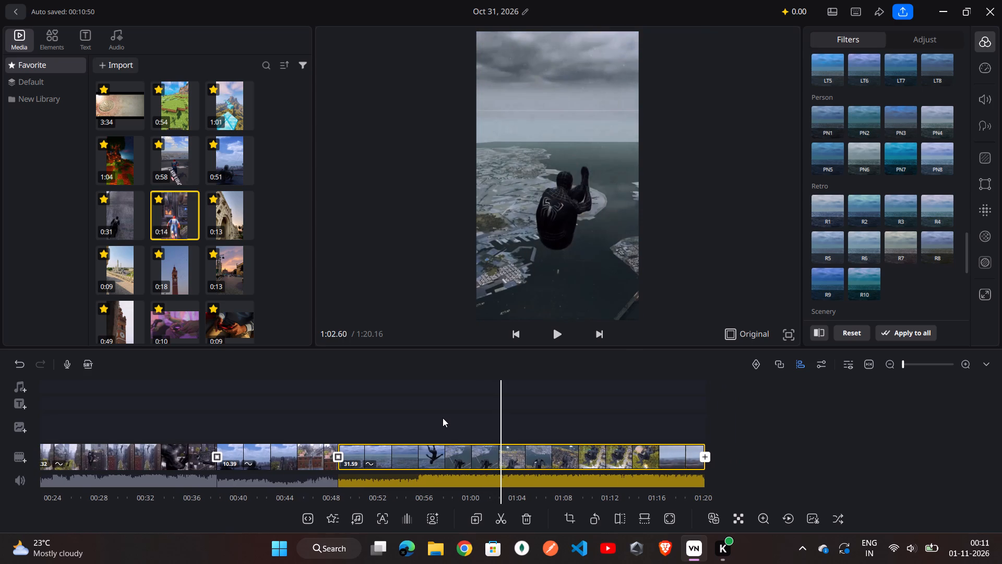
drag(443, 418, 433, 417)
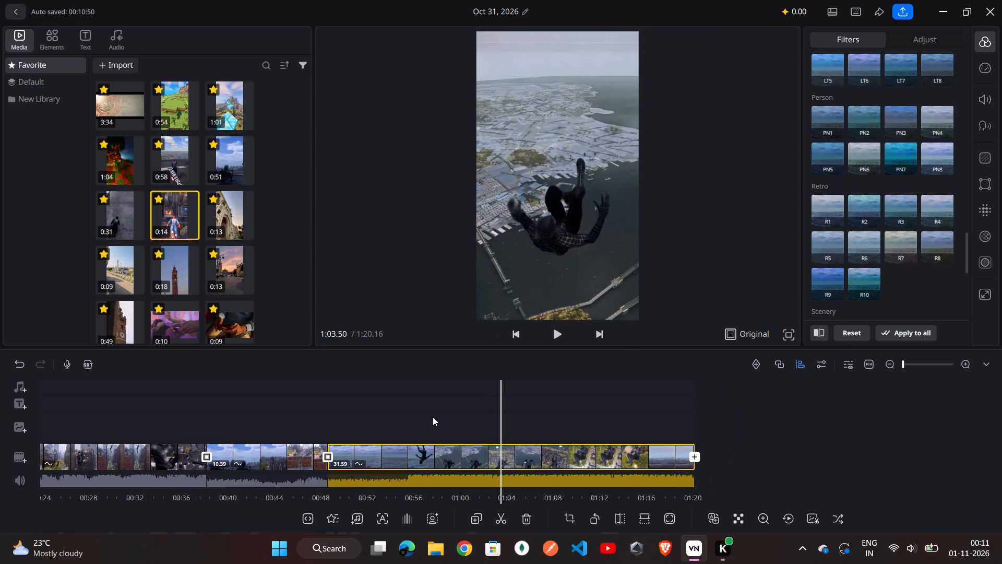
drag(433, 417, 442, 416)
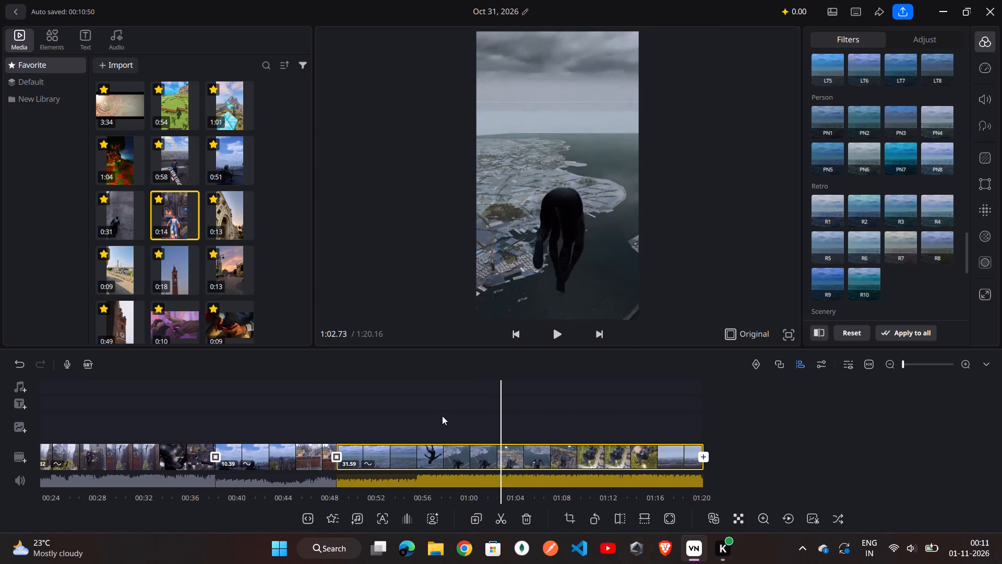
drag(442, 416, 446, 416)
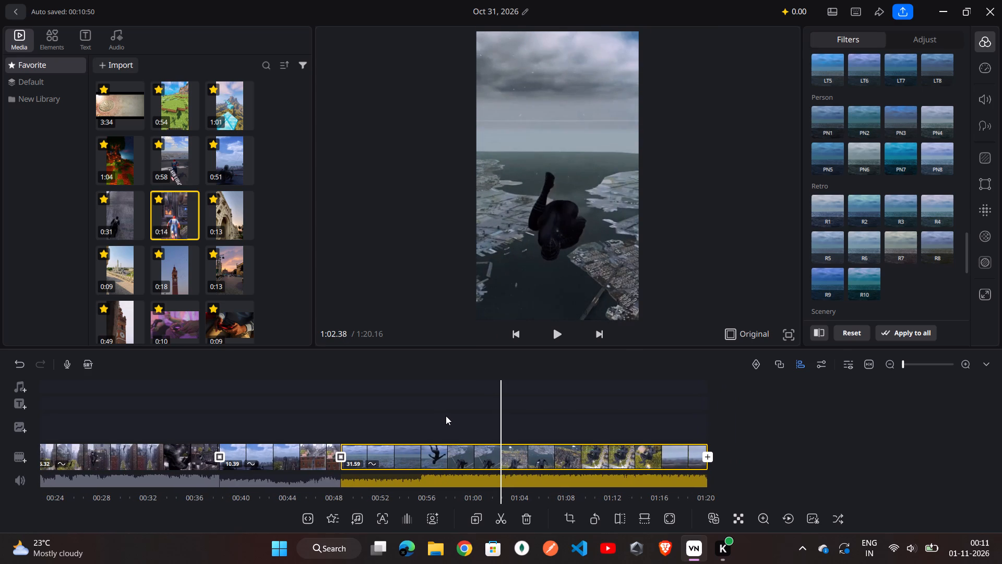
drag(446, 416, 410, 414)
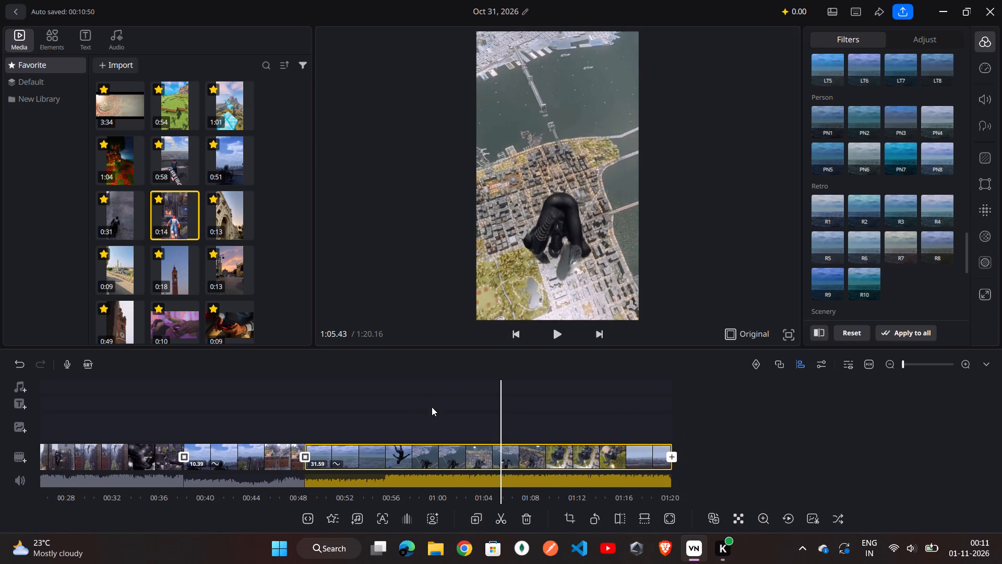
drag(452, 408, 431, 420)
drag(374, 406, 422, 415)
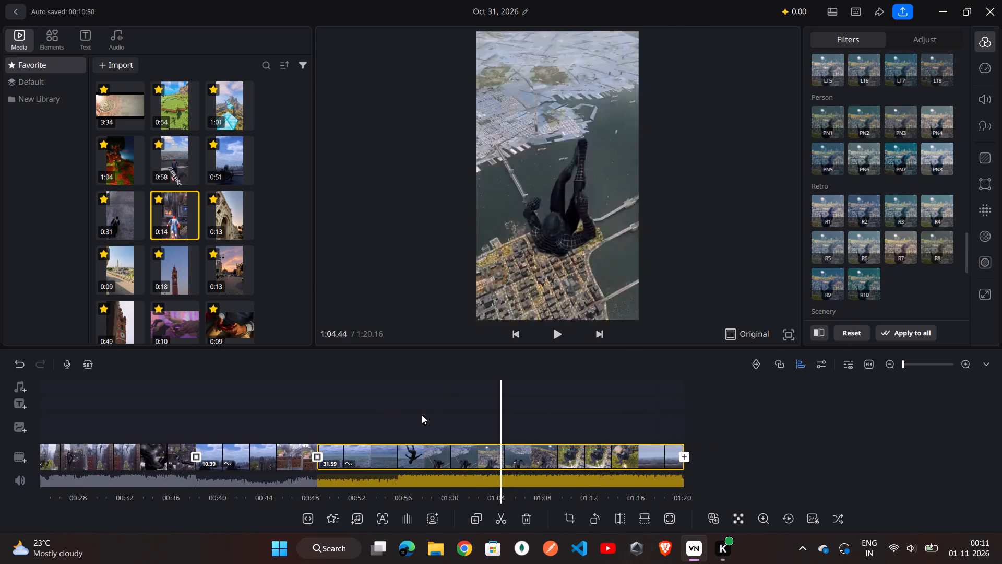
drag(422, 415, 428, 415)
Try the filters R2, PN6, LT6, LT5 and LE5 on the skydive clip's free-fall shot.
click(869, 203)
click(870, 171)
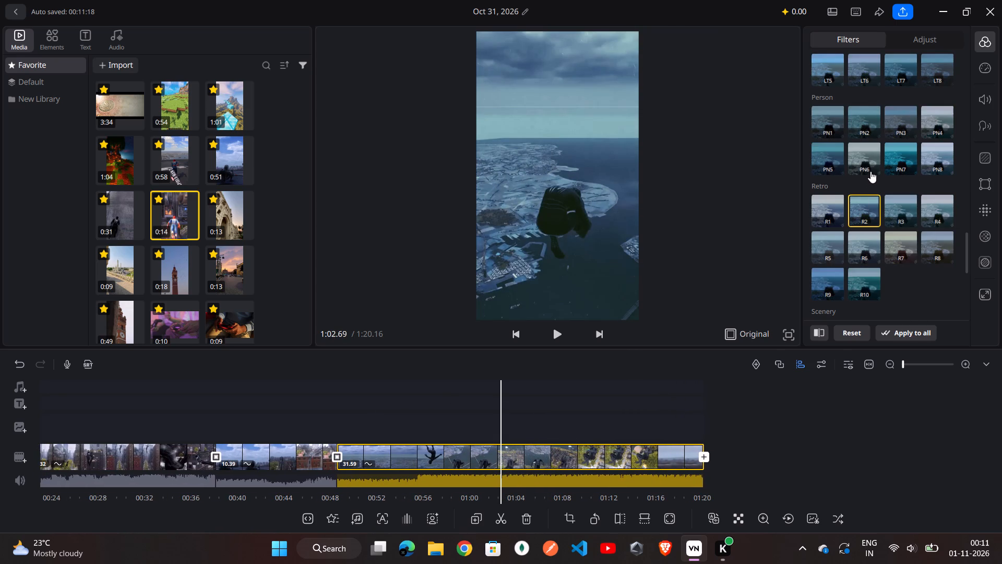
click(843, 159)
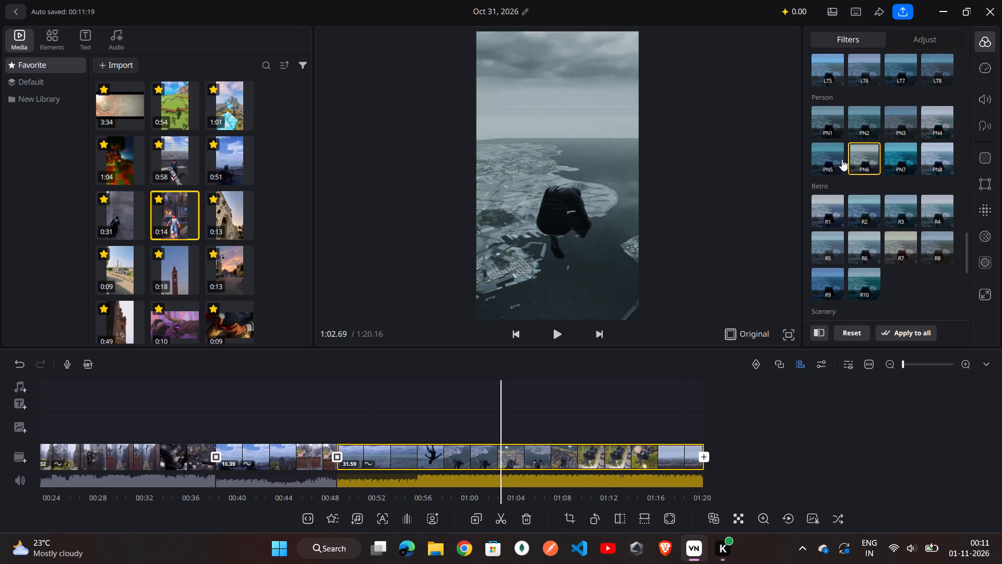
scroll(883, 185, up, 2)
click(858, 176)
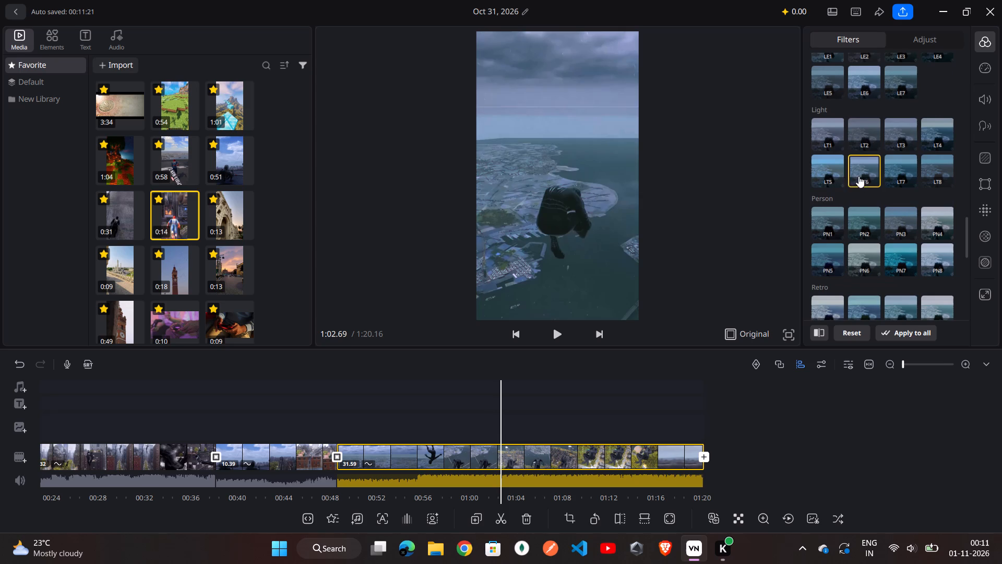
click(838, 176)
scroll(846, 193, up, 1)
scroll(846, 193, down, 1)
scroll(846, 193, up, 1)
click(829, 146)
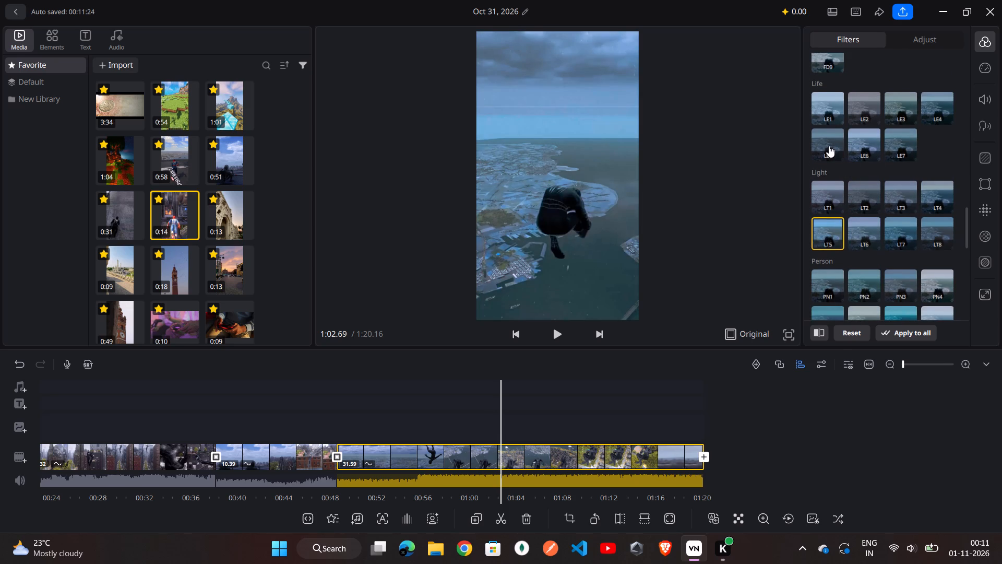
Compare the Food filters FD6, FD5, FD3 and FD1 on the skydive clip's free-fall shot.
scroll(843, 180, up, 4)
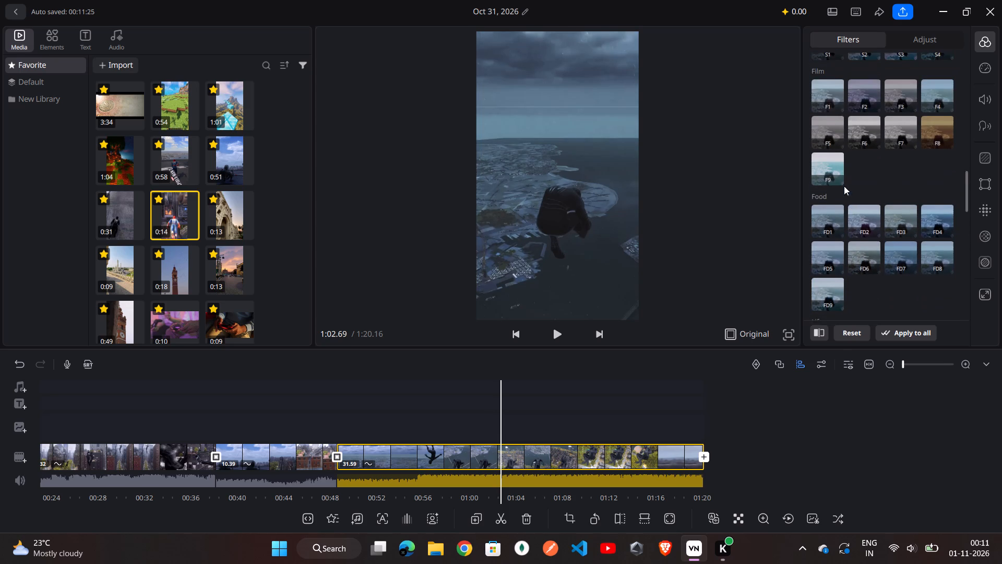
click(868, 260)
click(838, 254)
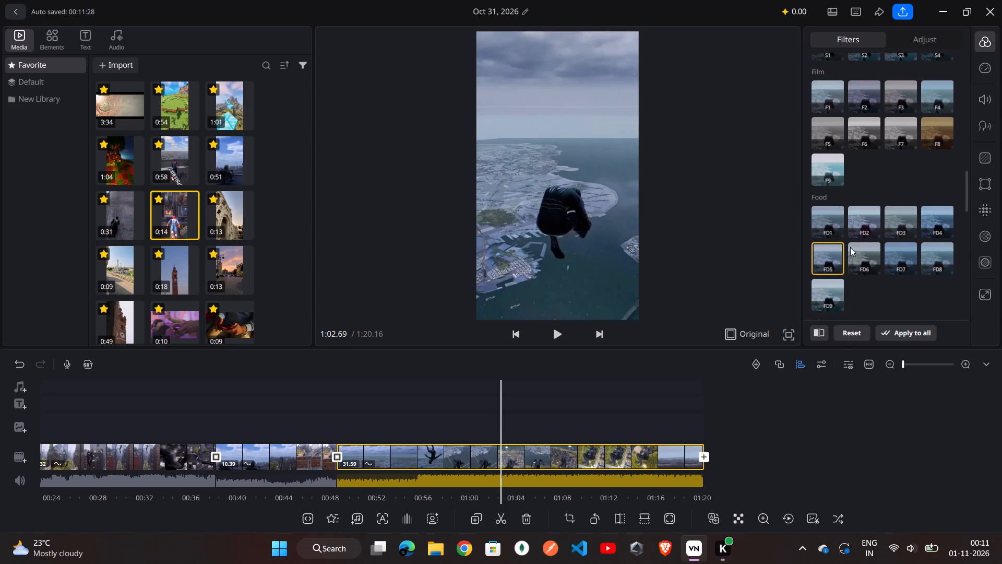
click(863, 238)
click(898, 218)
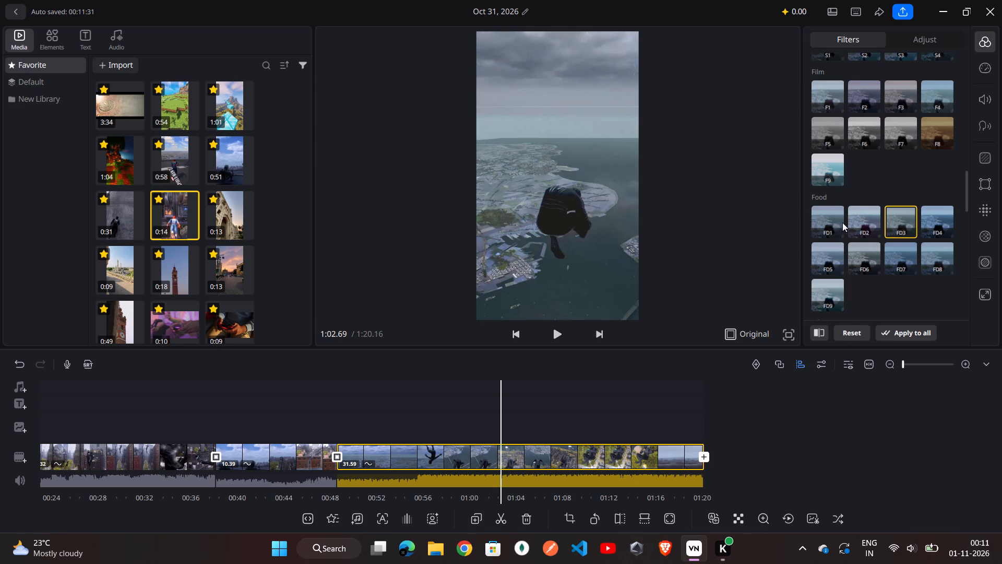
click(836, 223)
Apply the Create filter C6 to the skydive clip after trying the Essence filter E5.
scroll(842, 235, up, 6)
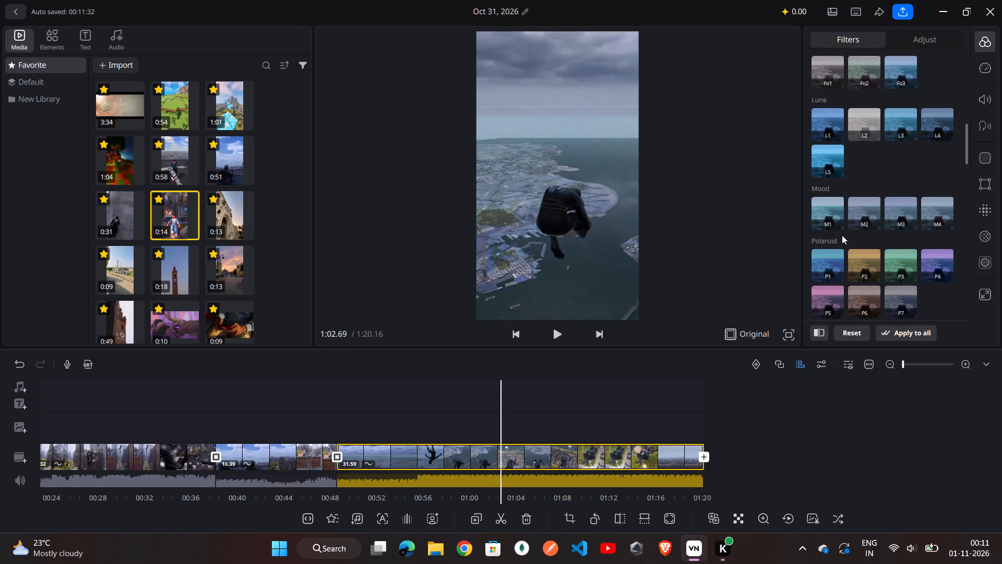
scroll(842, 235, up, 1)
scroll(842, 235, down, 1)
scroll(842, 235, up, 9)
scroll(842, 235, down, 2)
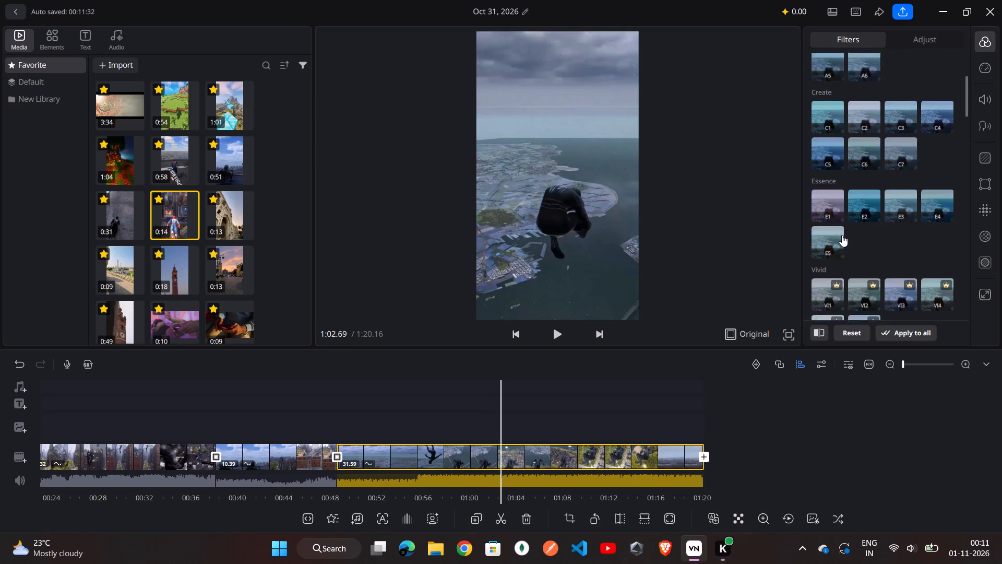
scroll(842, 235, down, 1)
click(825, 167)
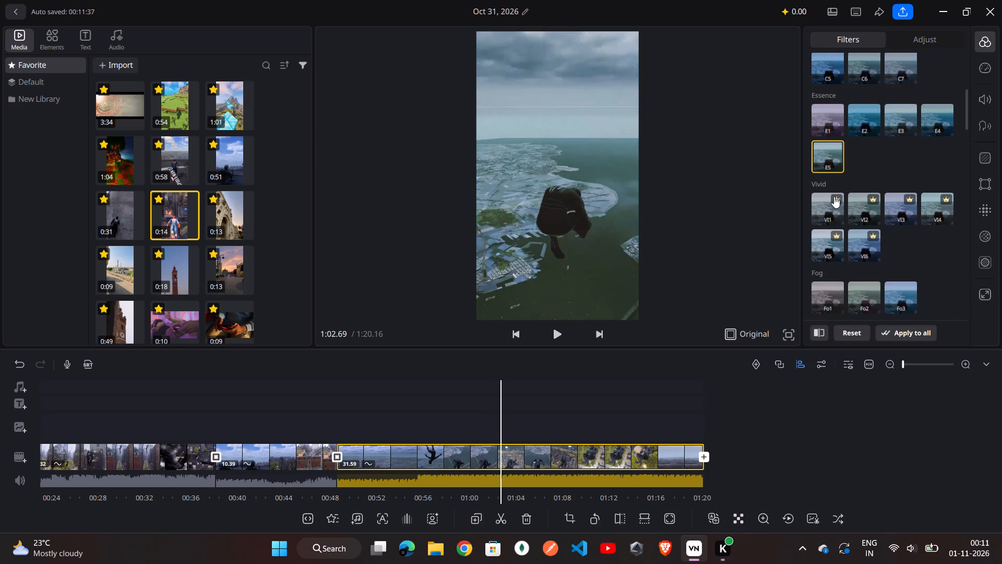
scroll(834, 195, up, 2)
click(877, 202)
click(868, 154)
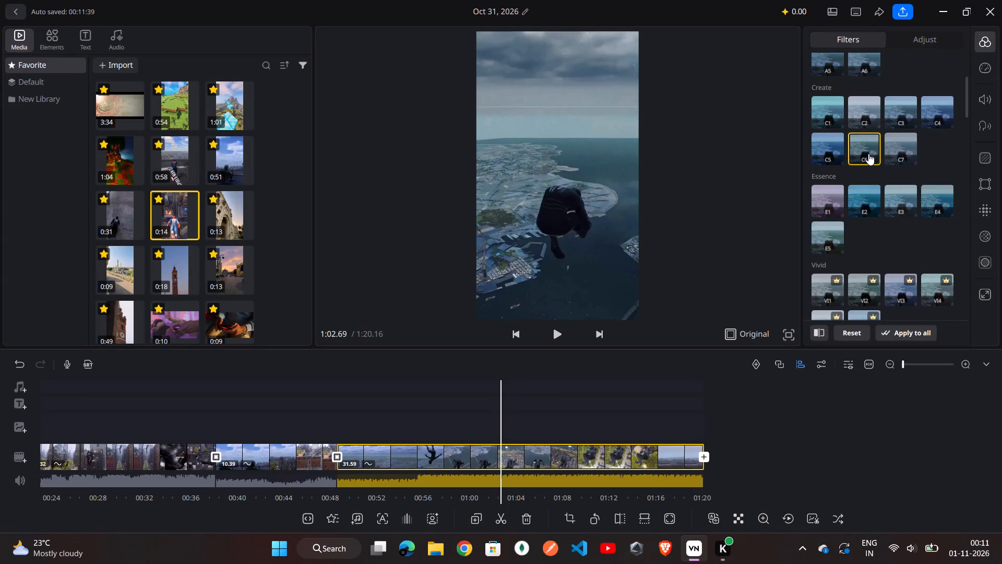
Apply the Create filter C5 to the skydive clip.
click(833, 152)
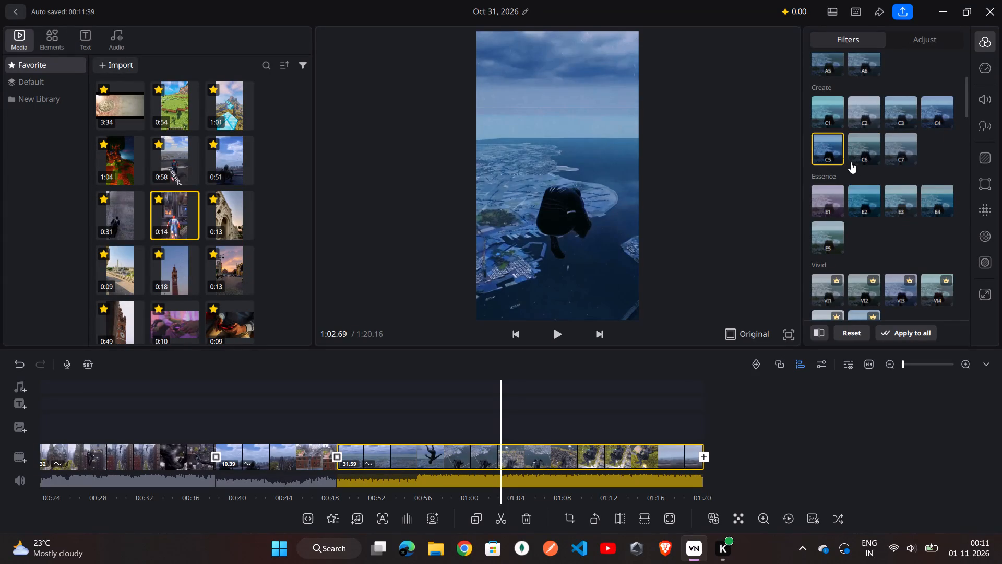
scroll(855, 176, up, 4)
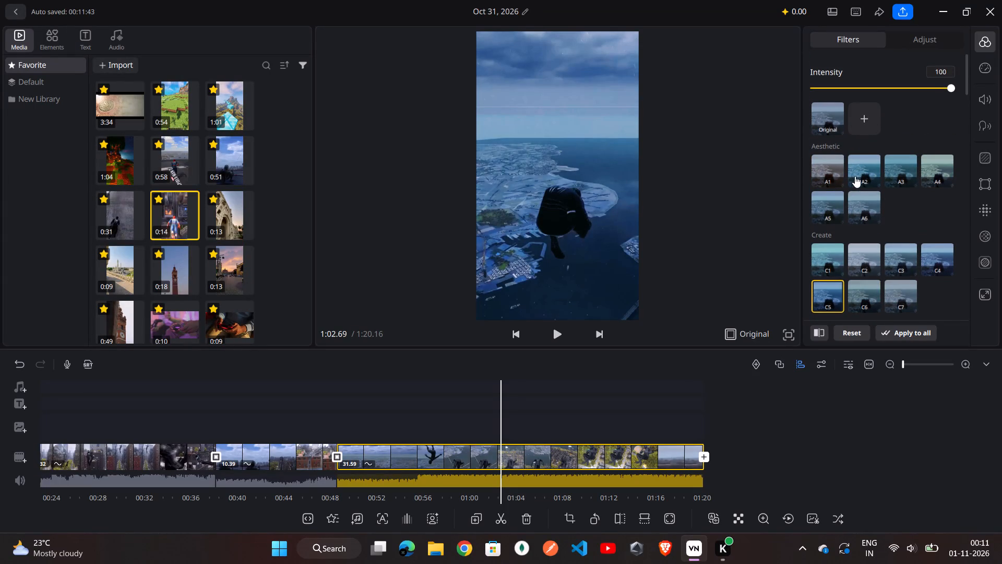
scroll(855, 176, up, 2)
Scrub through the skydive clip to check the C5 look on the clouds, the free fall and the city below.
scroll(424, 477, down, 2)
click(509, 431)
scroll(485, 451, down, 2)
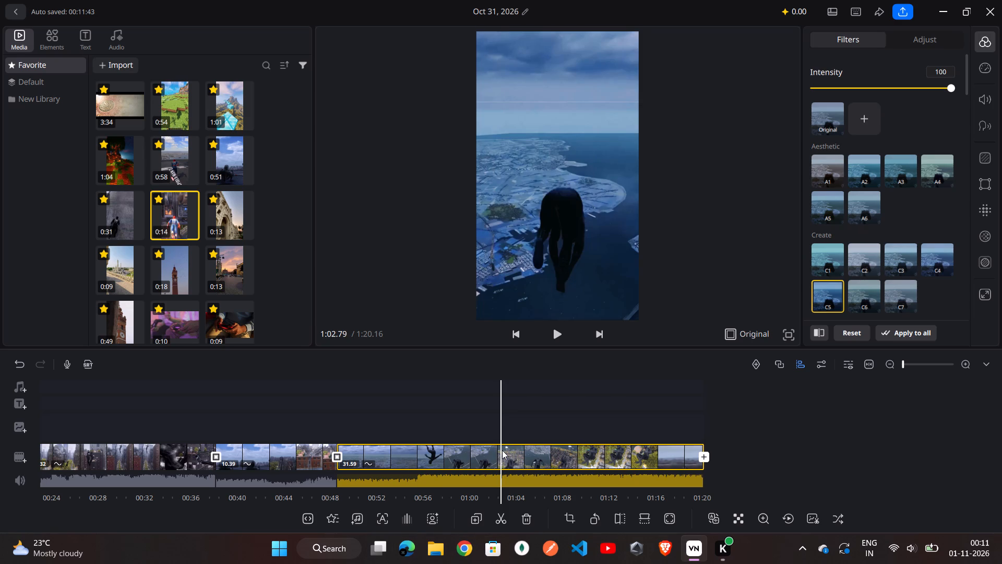
scroll(497, 425, down, 3)
drag(448, 421, 488, 421)
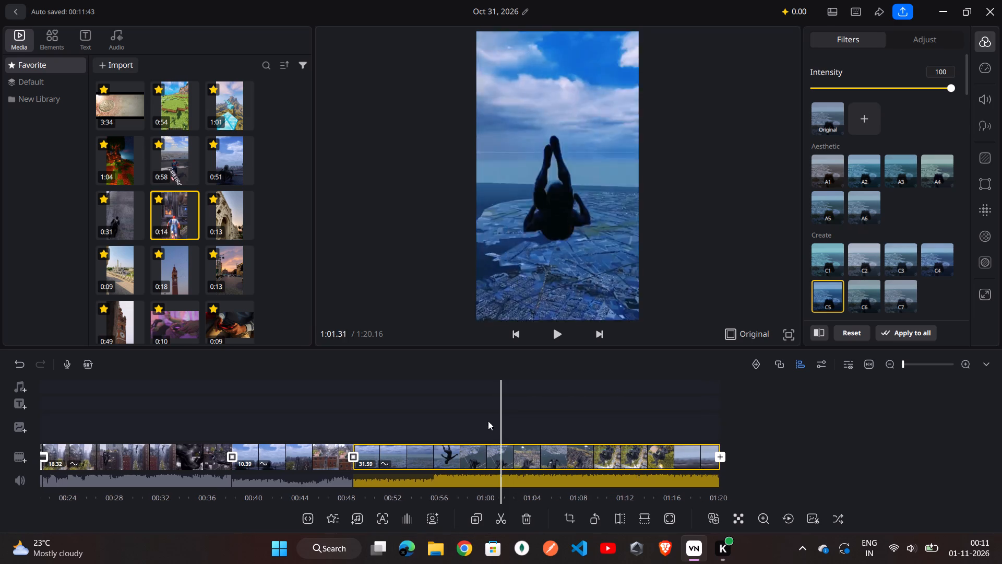
drag(488, 421, 557, 421)
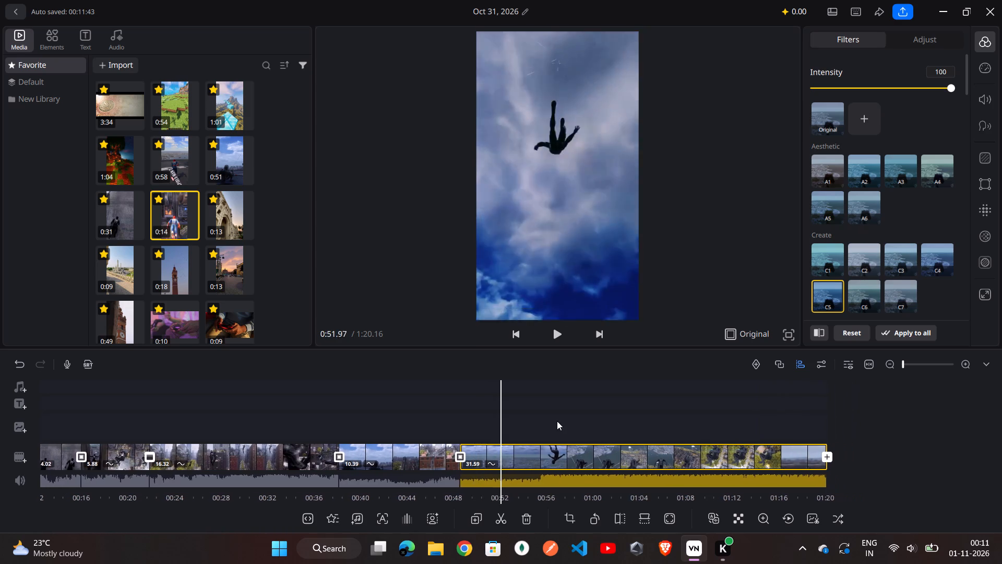
drag(557, 421, 461, 424)
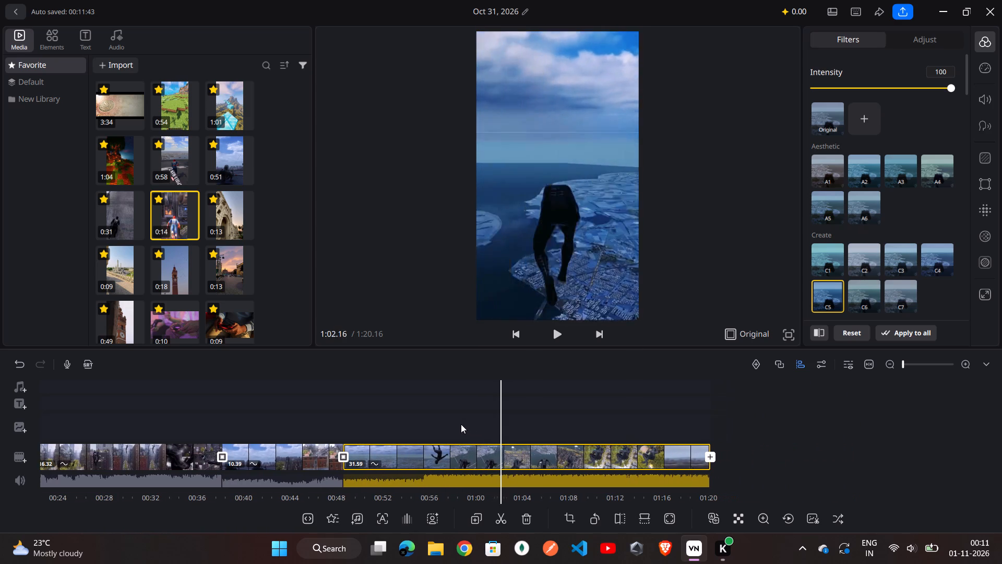
drag(461, 424, 457, 425)
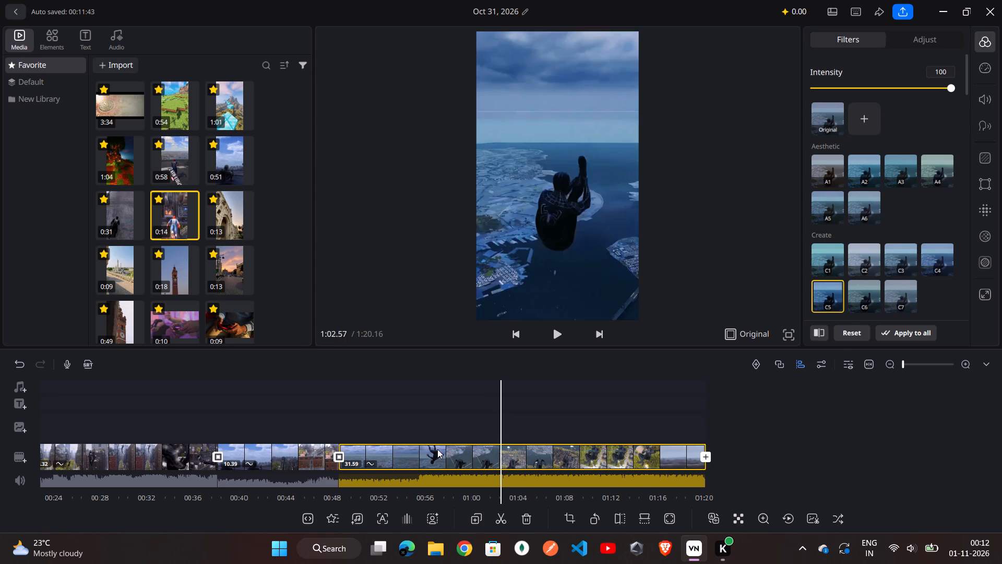
scroll(467, 452, down, 1)
drag(373, 427, 493, 430)
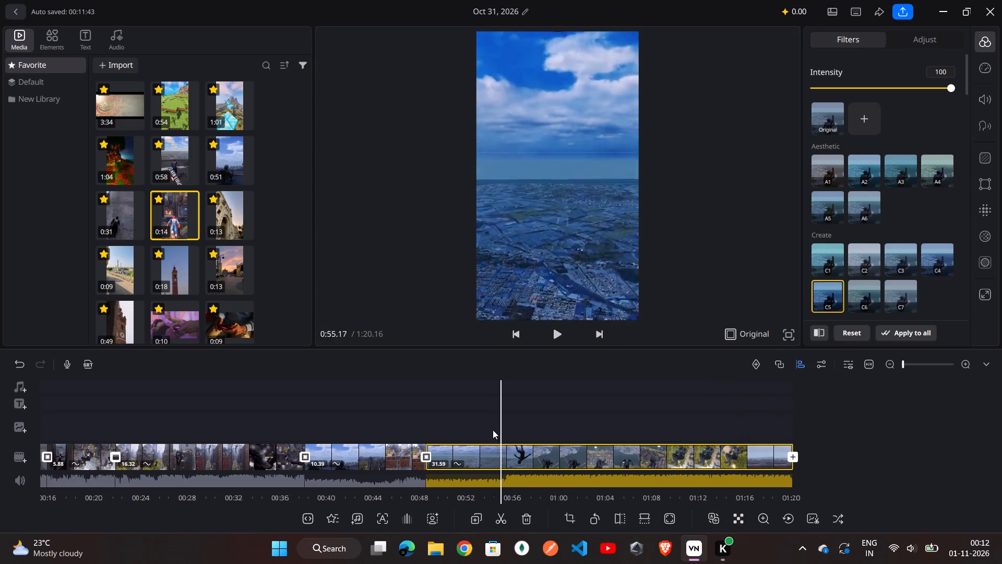
drag(493, 430, 388, 438)
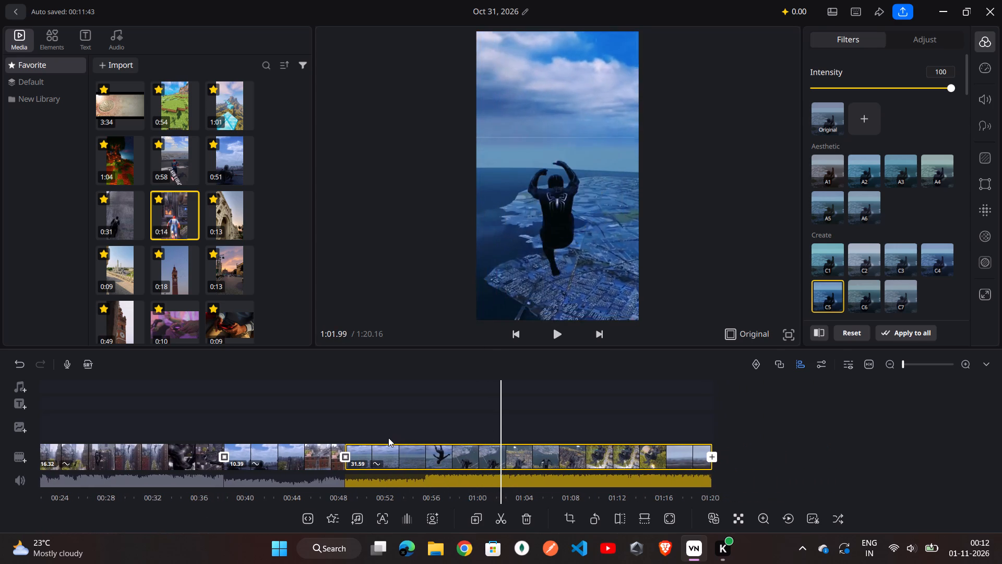
drag(388, 438, 430, 439)
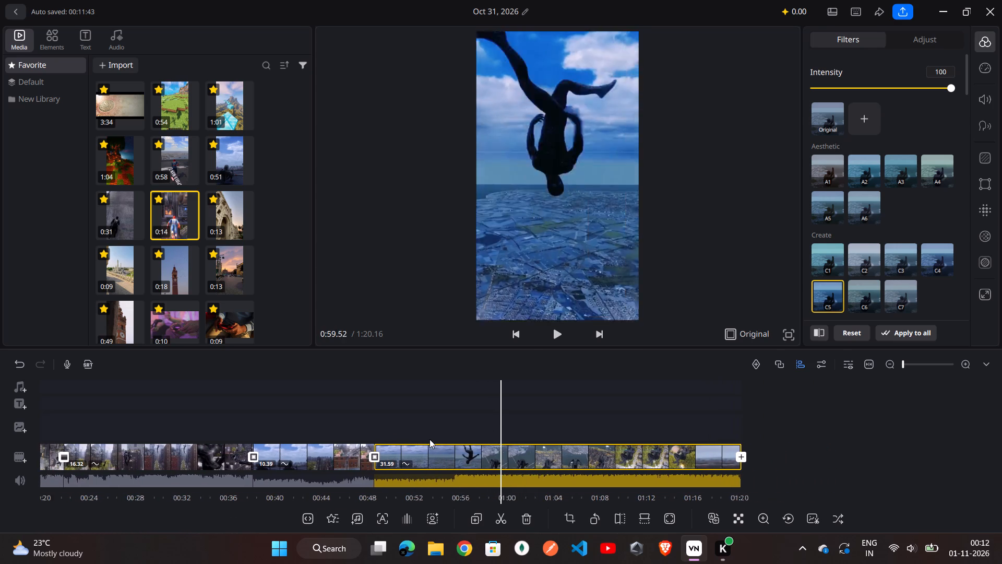
Scrub back through the earlier clips, from the rooftop launch to the black-suit city dive, to review their colours.
drag(430, 439, 615, 440)
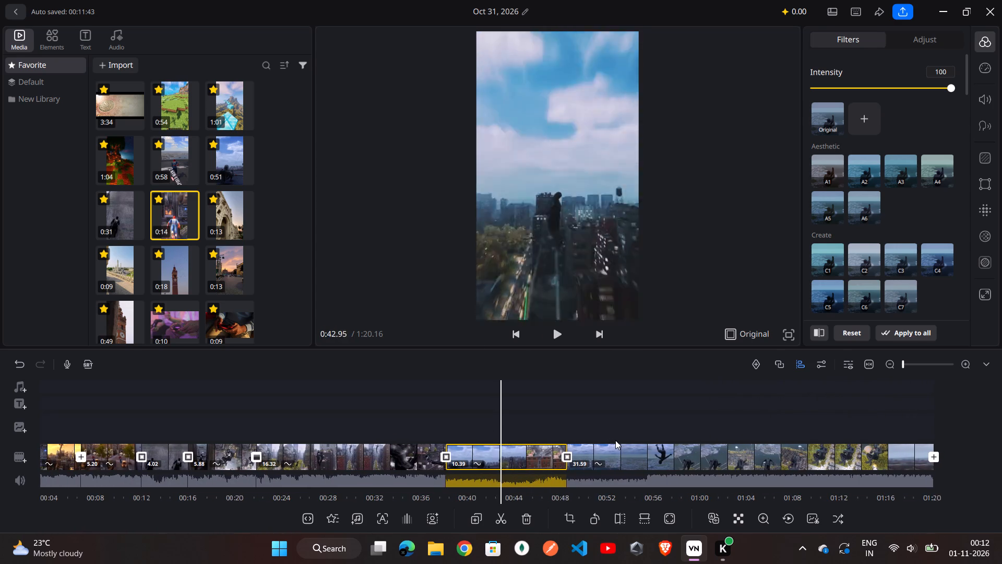
drag(615, 440, 605, 440)
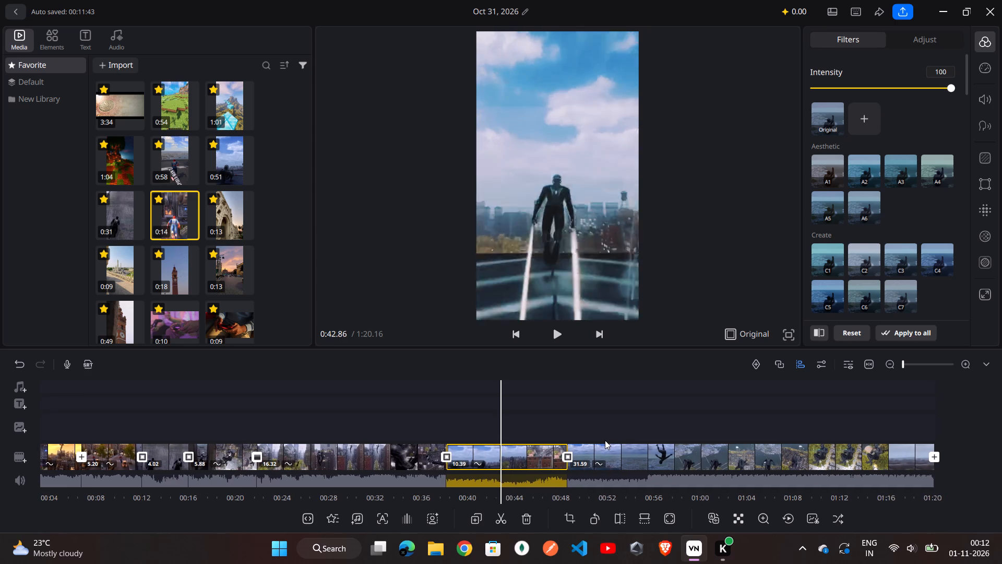
drag(605, 440, 604, 440)
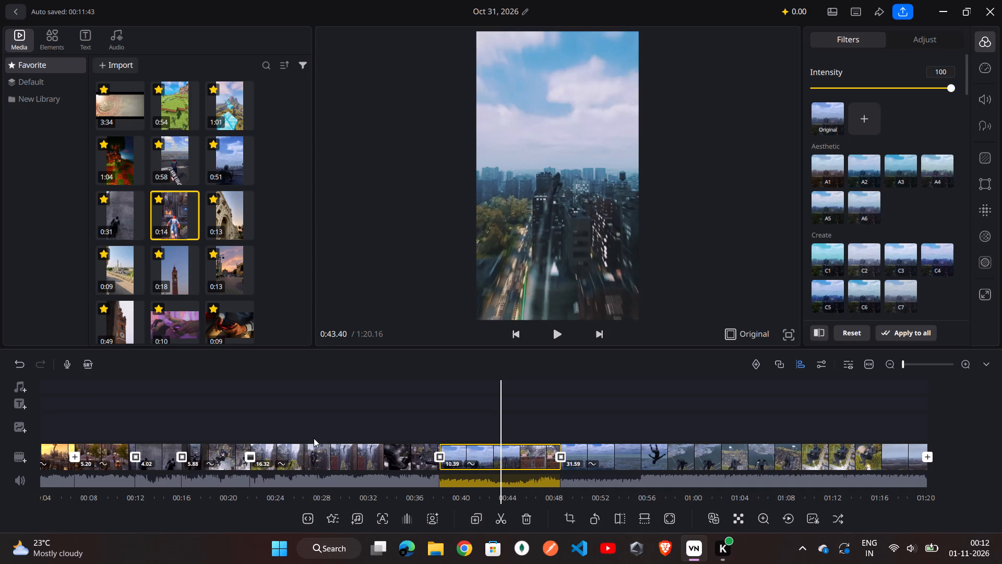
drag(333, 432, 502, 442)
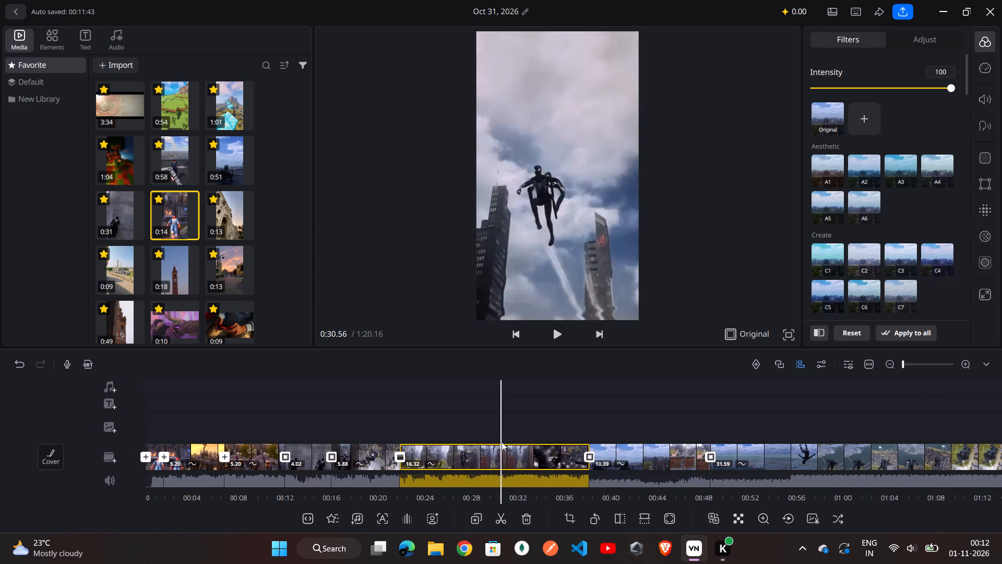
drag(502, 442, 507, 443)
drag(364, 429, 505, 443)
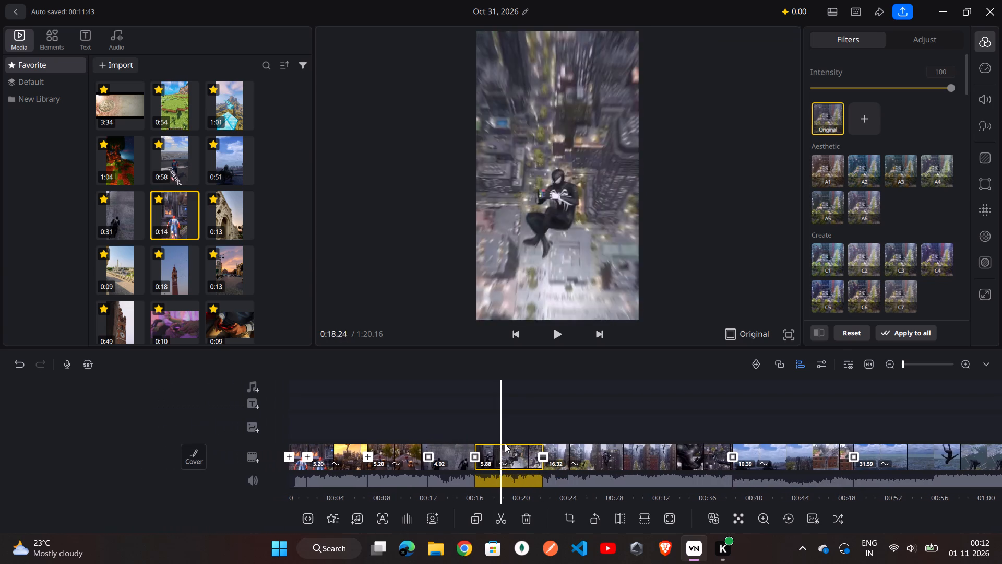
drag(505, 443, 493, 443)
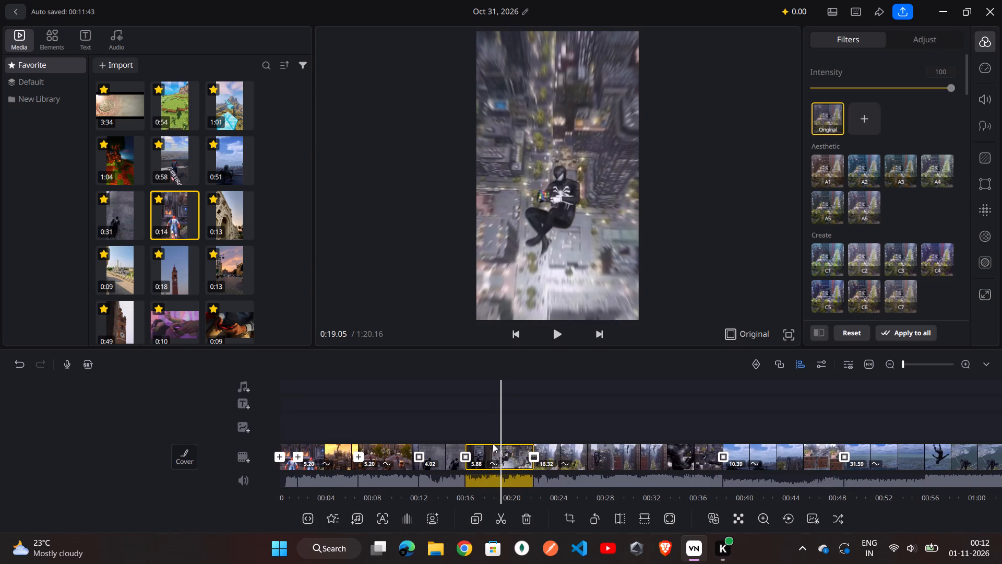
drag(493, 443, 496, 443)
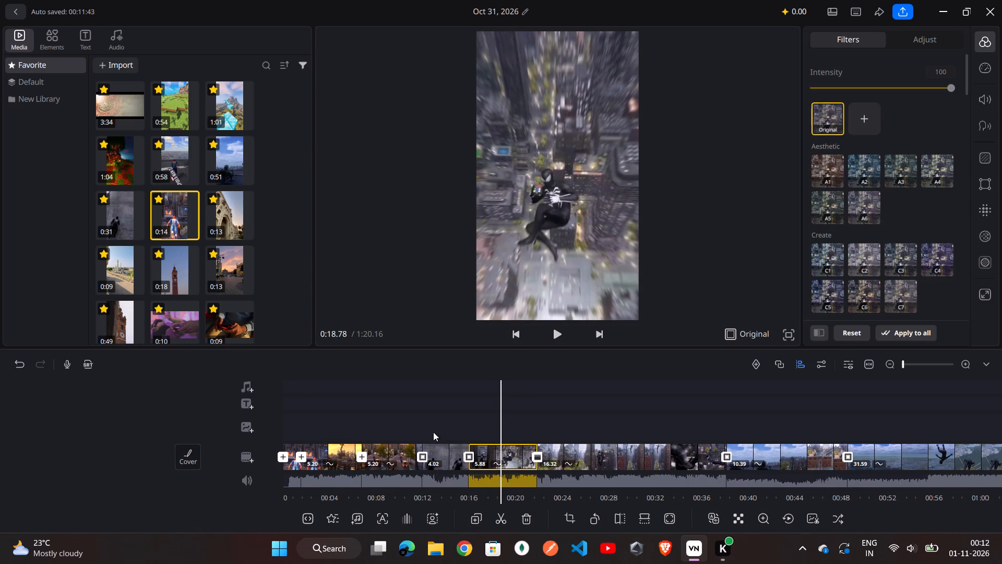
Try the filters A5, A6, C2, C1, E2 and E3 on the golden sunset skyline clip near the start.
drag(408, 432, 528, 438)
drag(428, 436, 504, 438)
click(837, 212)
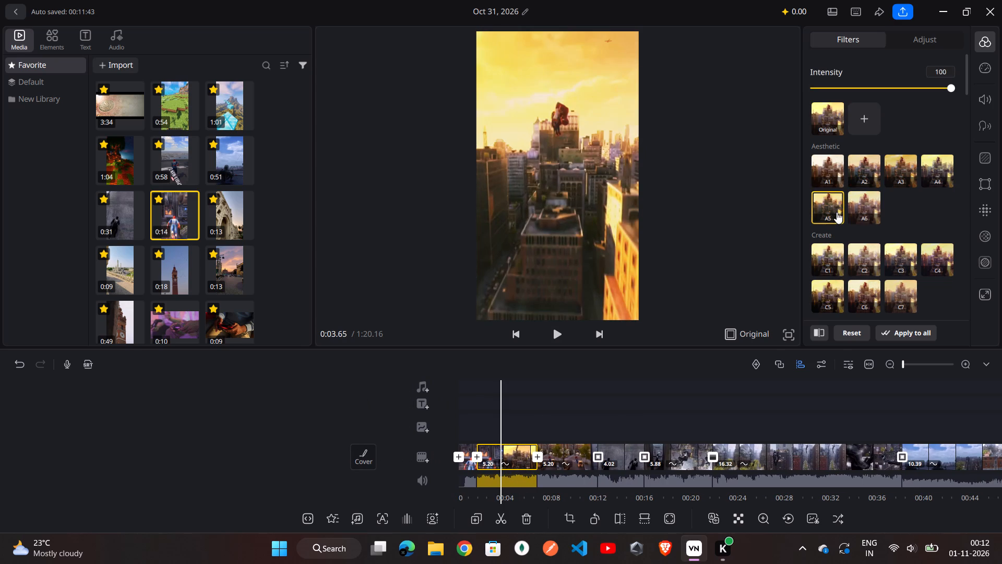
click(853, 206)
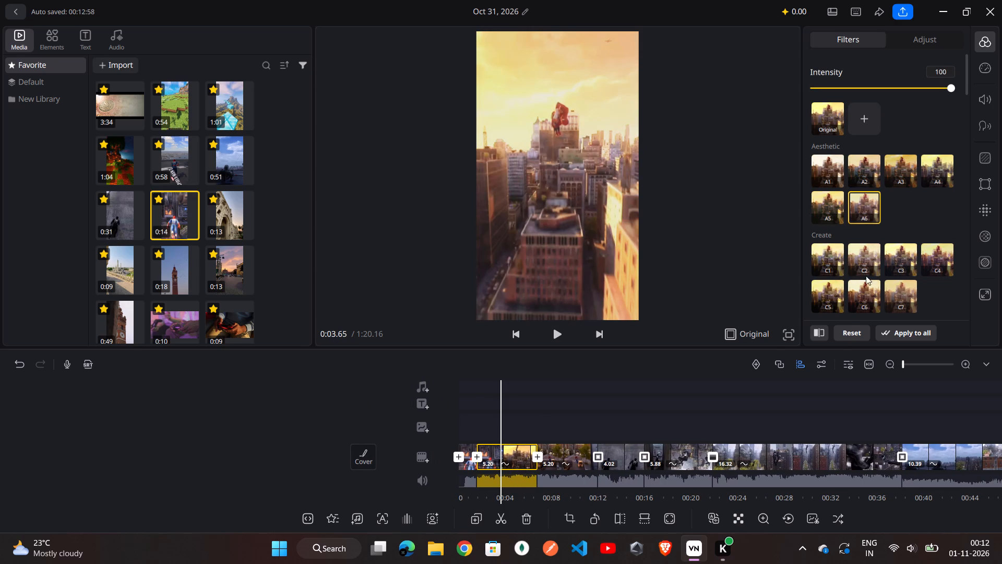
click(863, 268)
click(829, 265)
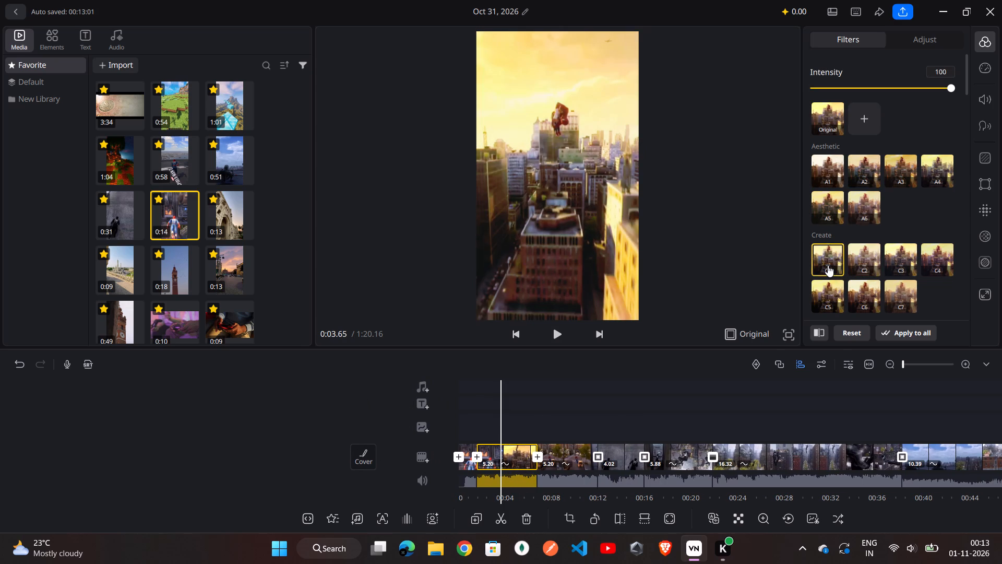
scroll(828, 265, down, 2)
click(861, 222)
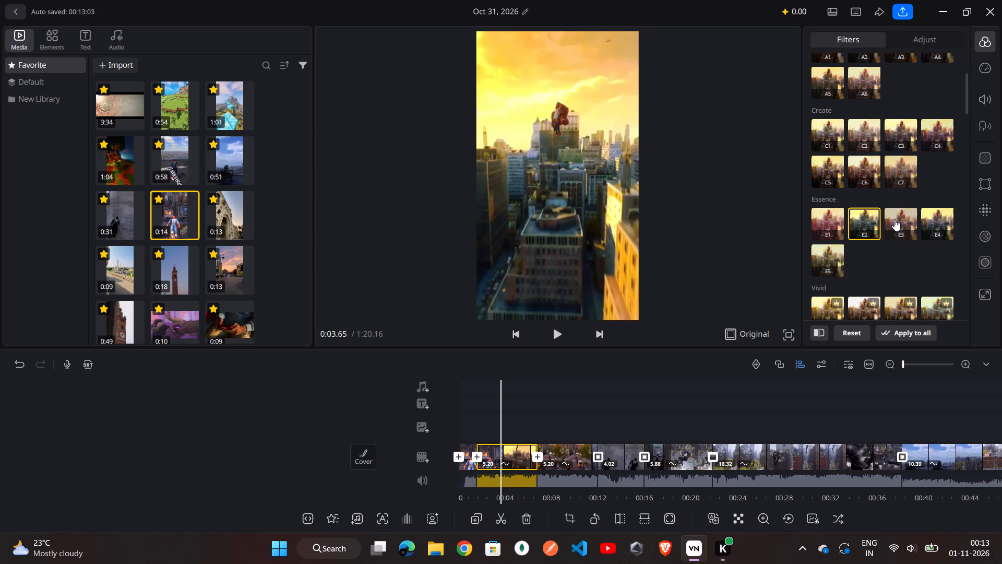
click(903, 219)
Apply the Fog filter Fo3 to the sunset skyline clip after trying Fo2.
scroll(877, 230, down, 1)
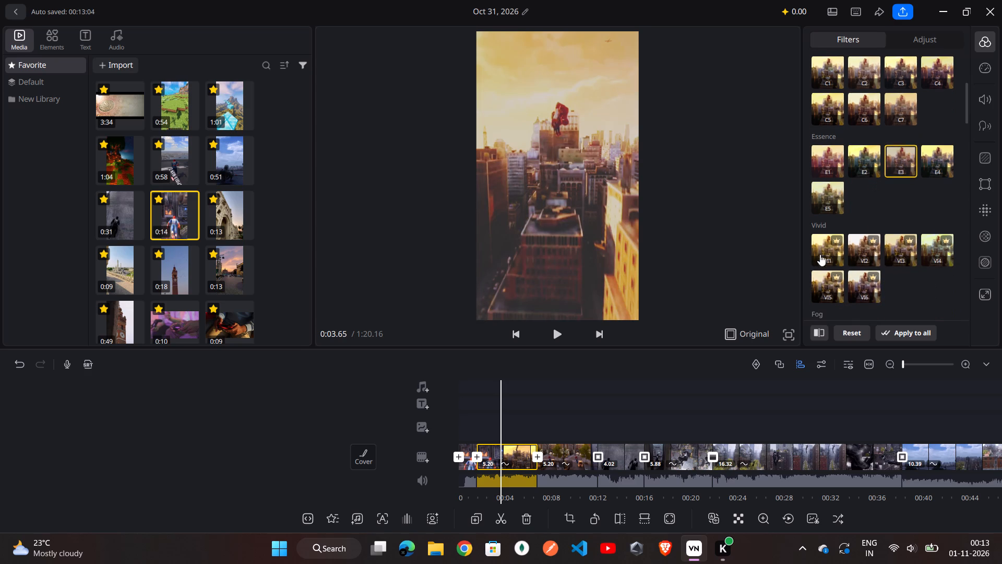
scroll(843, 248, down, 2)
click(858, 232)
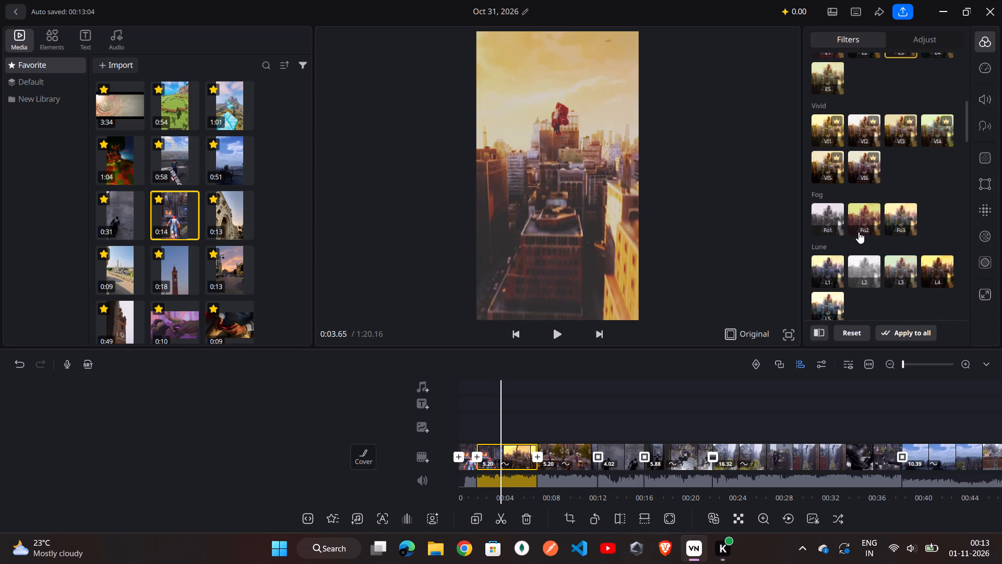
click(888, 219)
scroll(857, 249, down, 2)
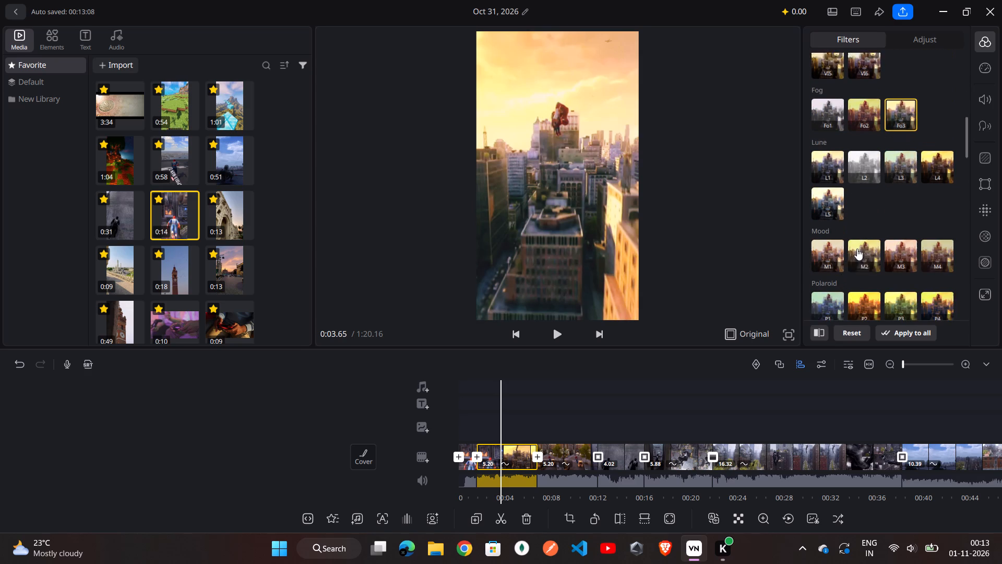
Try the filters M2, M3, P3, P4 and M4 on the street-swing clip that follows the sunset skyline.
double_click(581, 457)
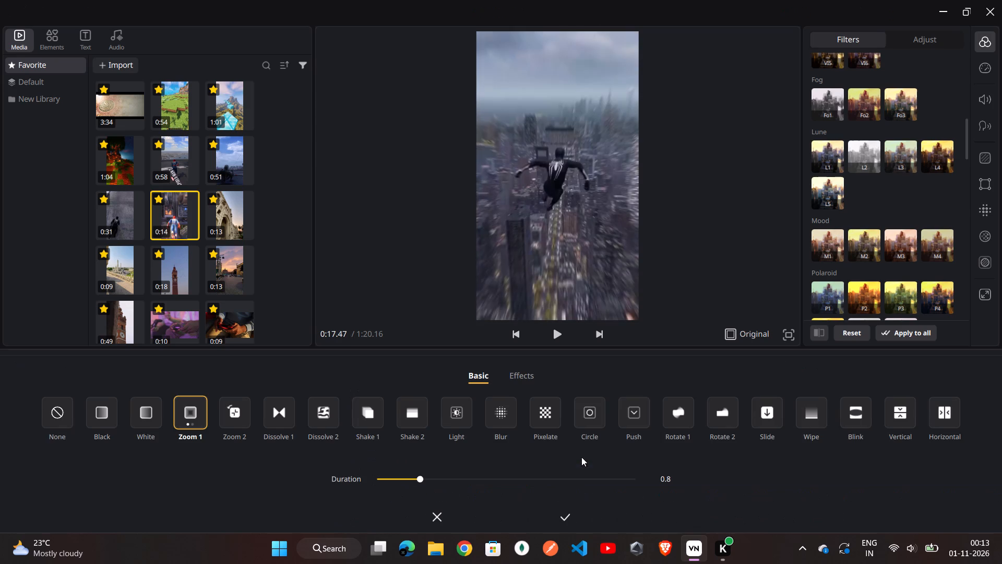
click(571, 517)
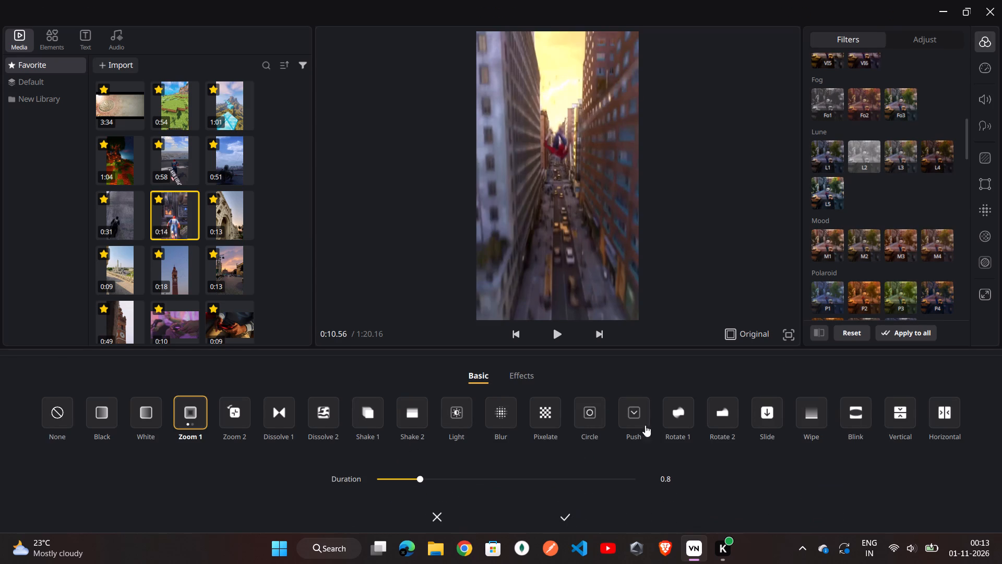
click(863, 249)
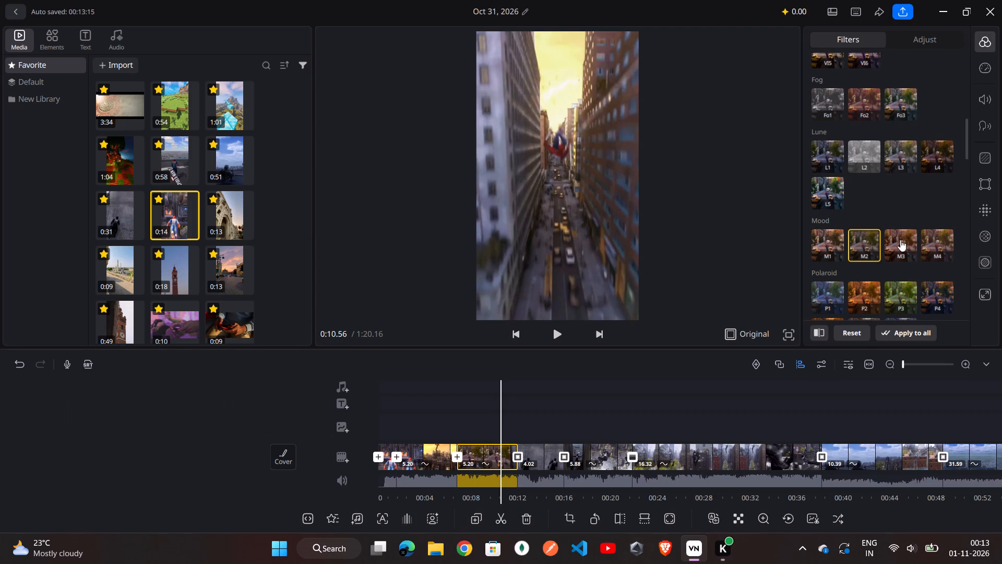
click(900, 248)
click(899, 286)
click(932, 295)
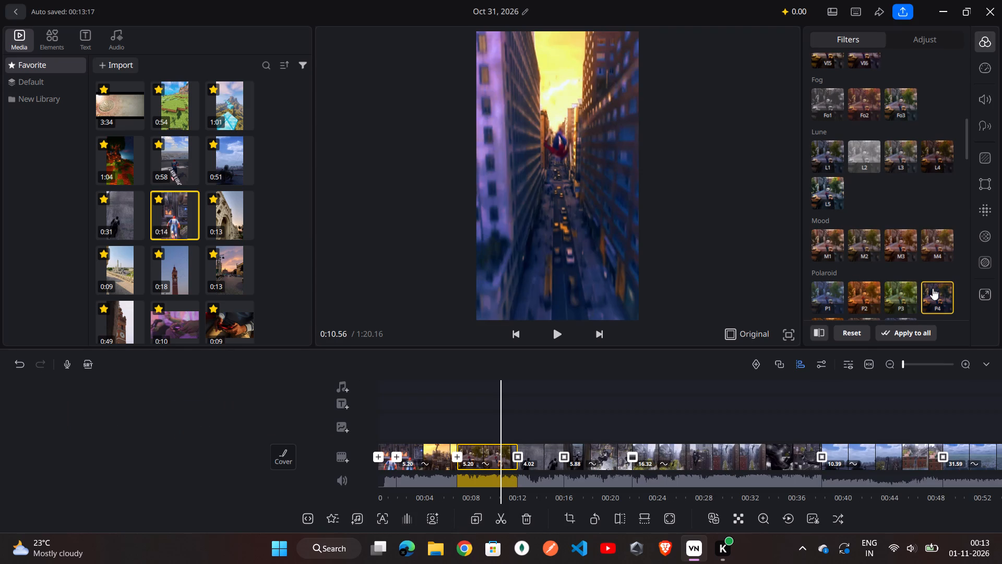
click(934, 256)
Apply the Season filter S1 to the street-swing clip after trying the filters F3, F2 and S2.
scroll(878, 268, down, 2)
scroll(878, 268, up, 1)
scroll(878, 268, down, 1)
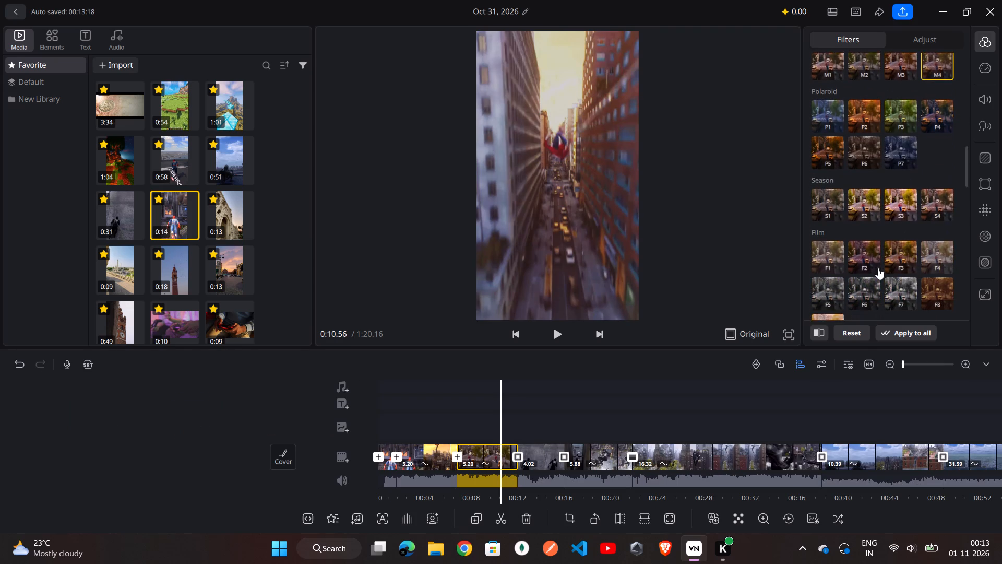
scroll(878, 268, down, 1)
click(891, 193)
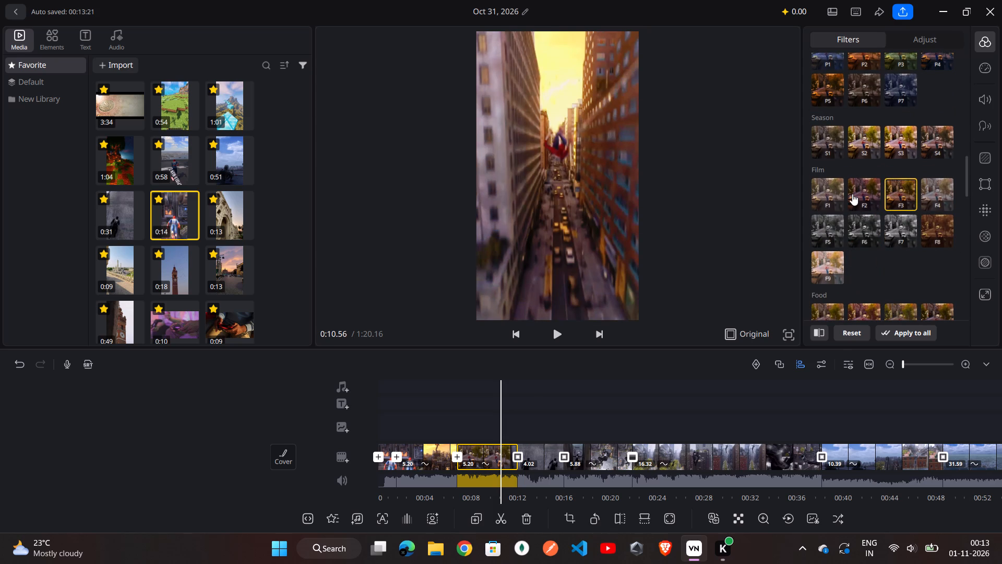
click(854, 194)
click(857, 150)
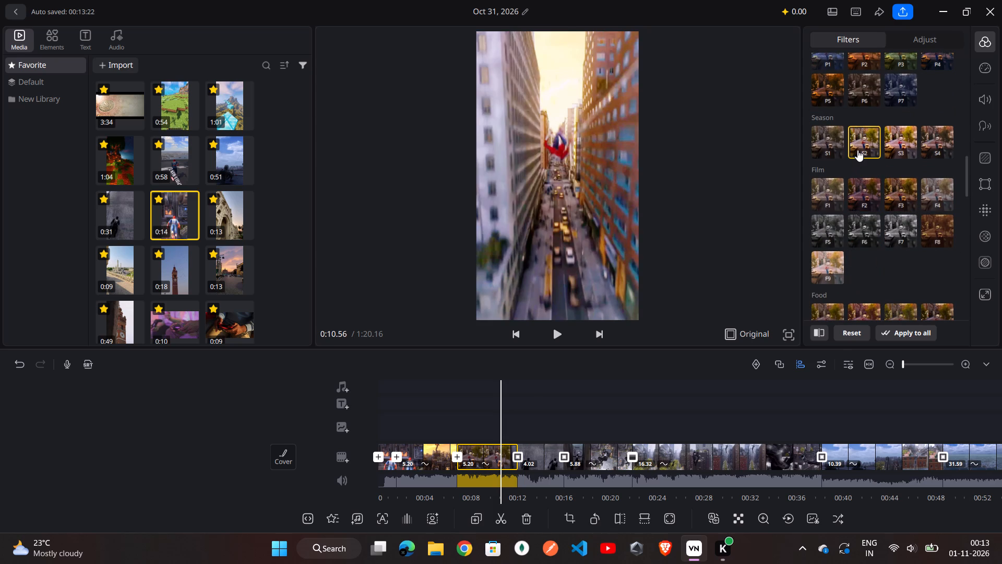
click(822, 156)
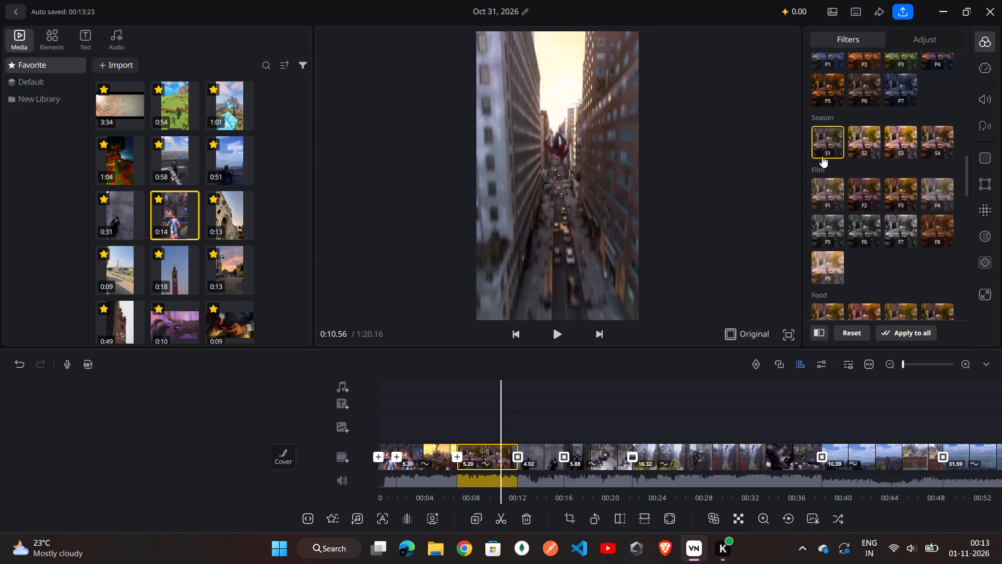
scroll(595, 468, down, 3)
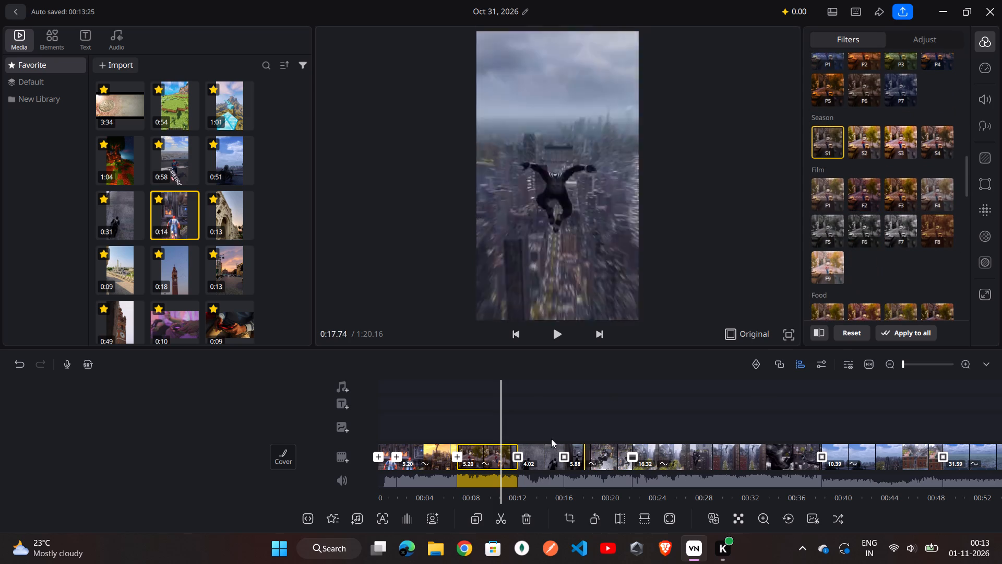
Scrub the timeline from the street-swing clip onward, examining the following clips up to the skydive in the last clip.
drag(535, 428, 466, 434)
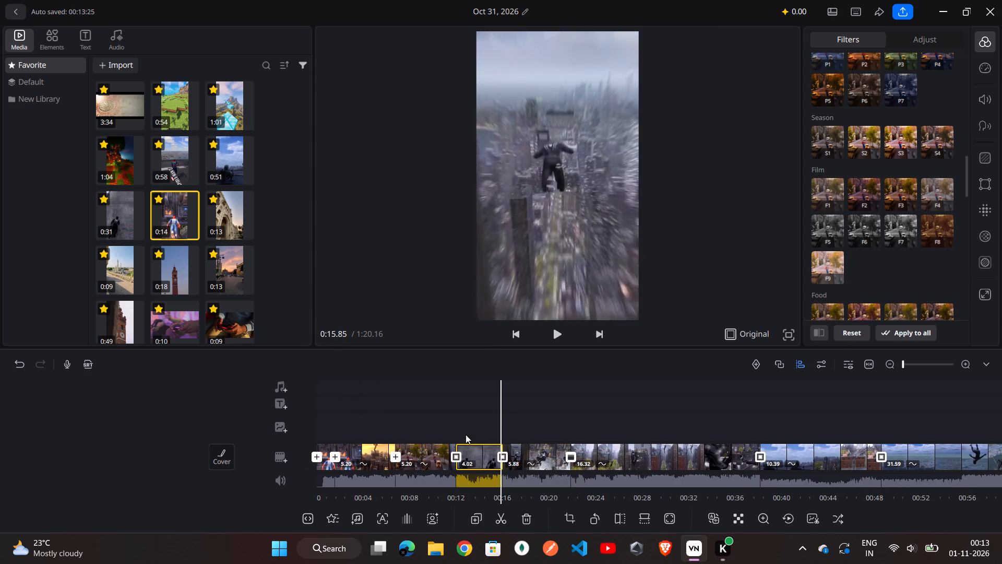
drag(466, 434, 324, 420)
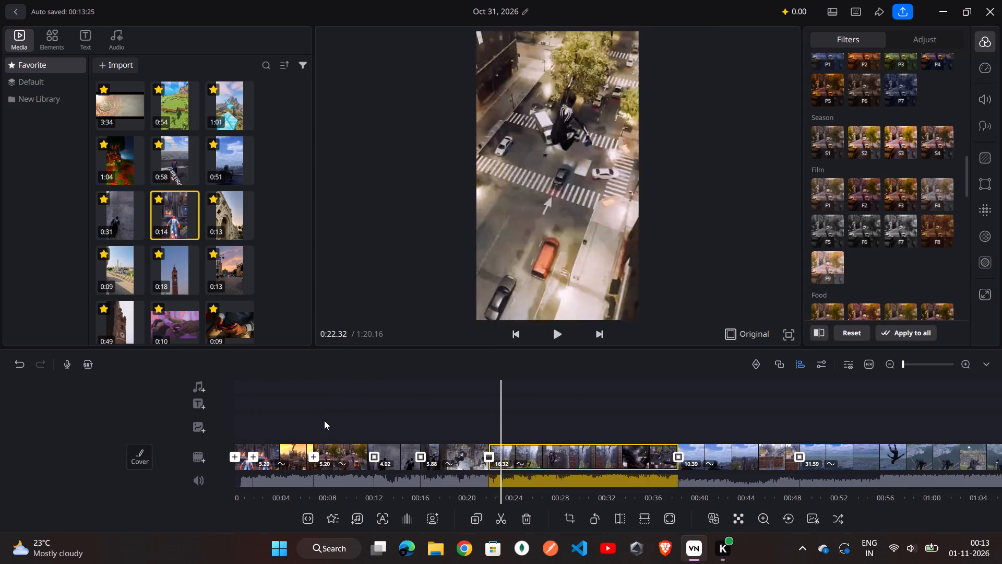
drag(324, 420, 303, 418)
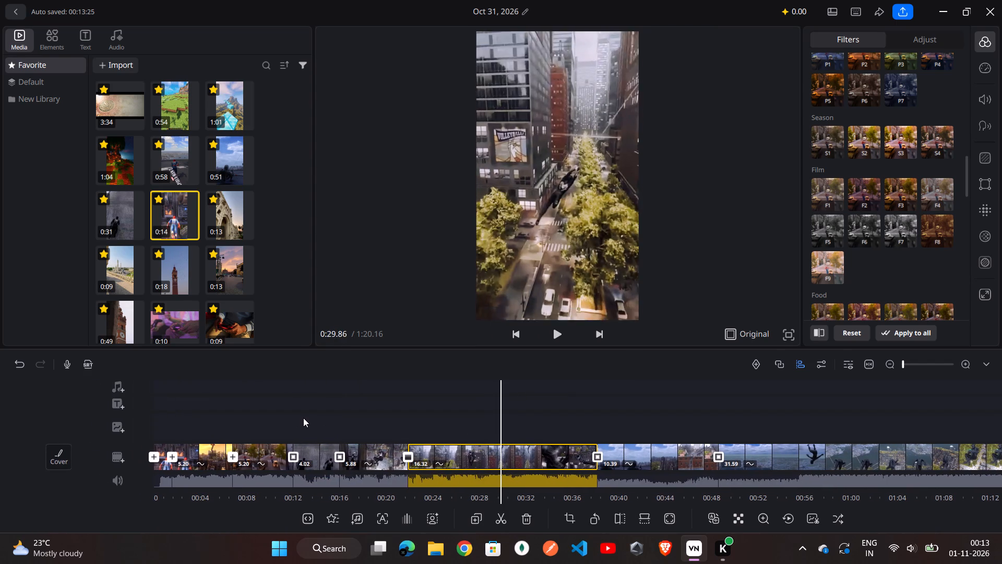
drag(303, 418, 304, 417)
drag(503, 425, 460, 429)
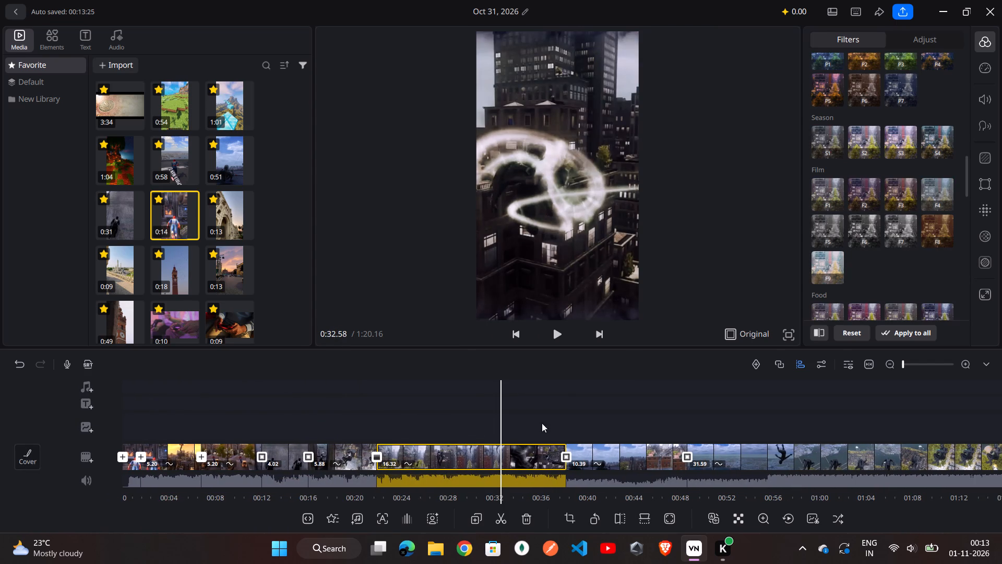
drag(565, 422, 380, 421)
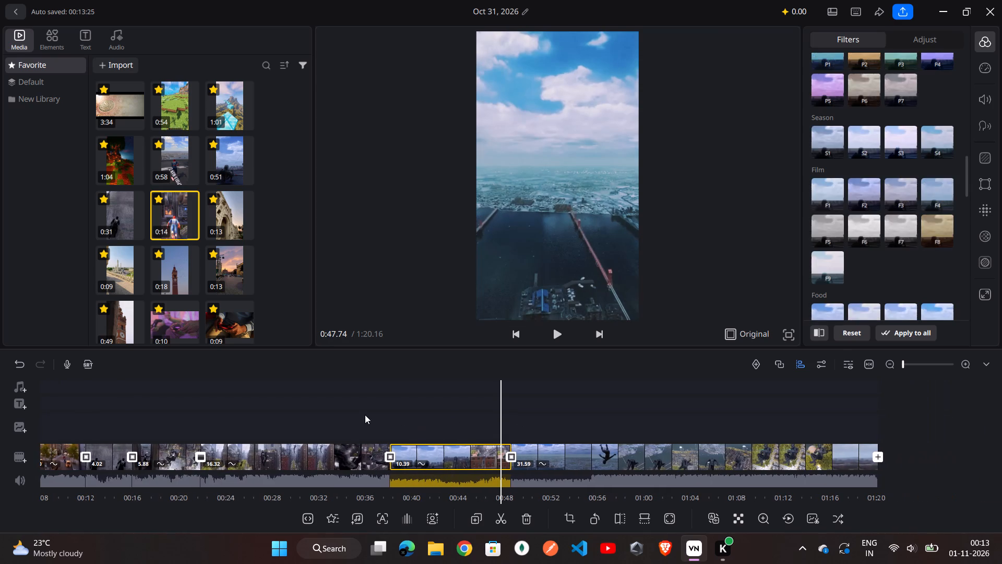
drag(471, 423, 299, 431)
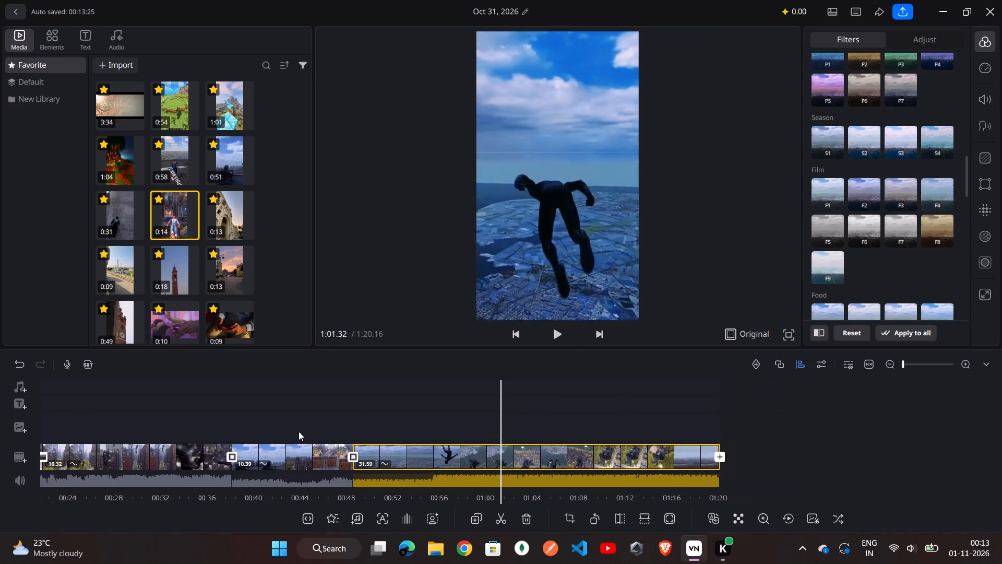
drag(299, 431, 287, 431)
drag(287, 431, 297, 431)
click(297, 431)
drag(334, 425, 327, 426)
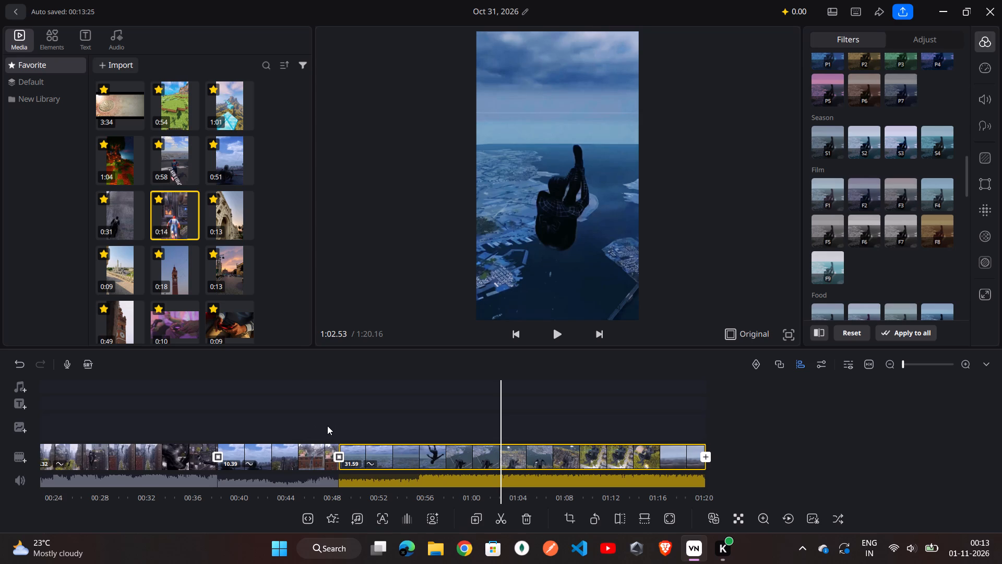
drag(327, 426, 303, 429)
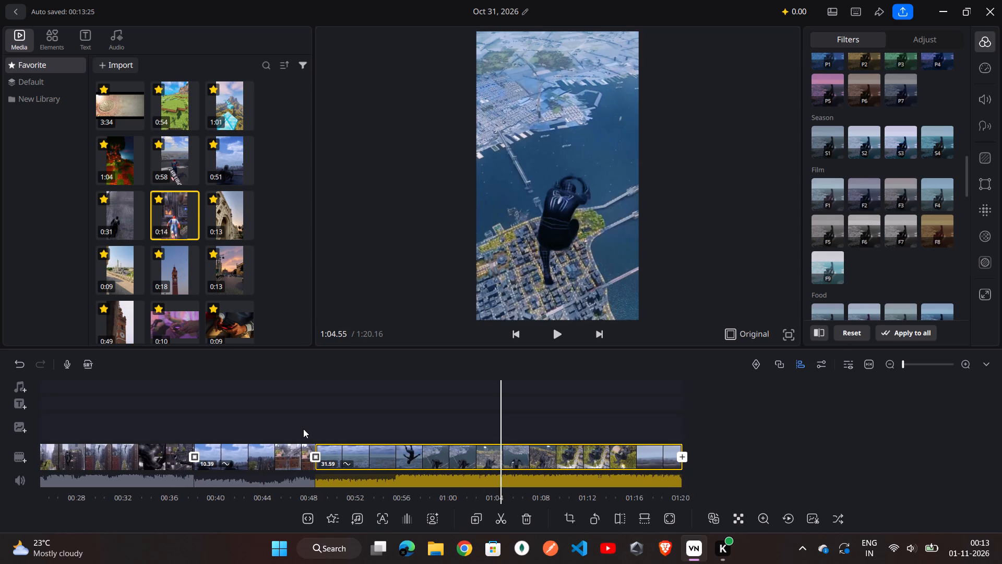
drag(303, 429, 312, 430)
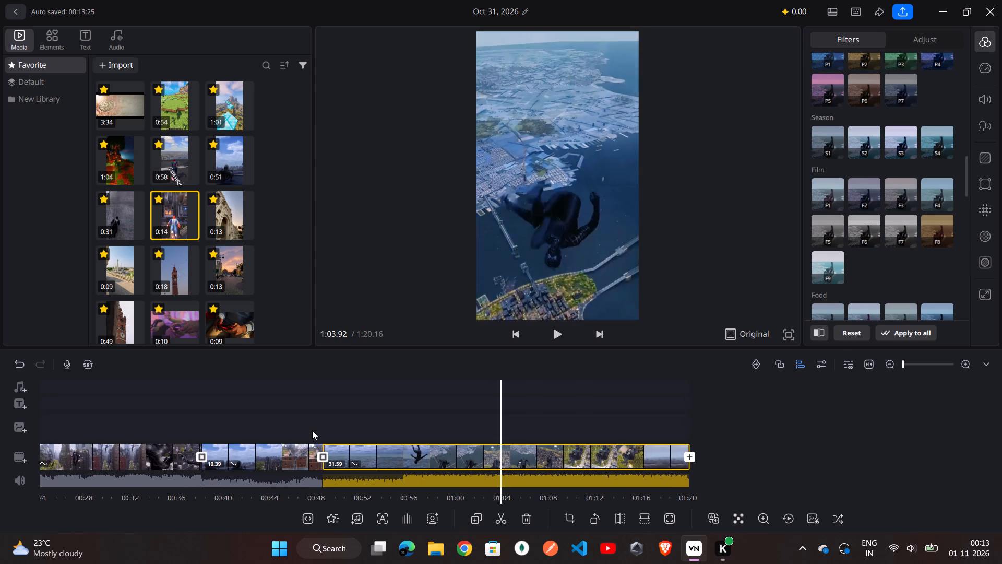
drag(312, 430, 324, 431)
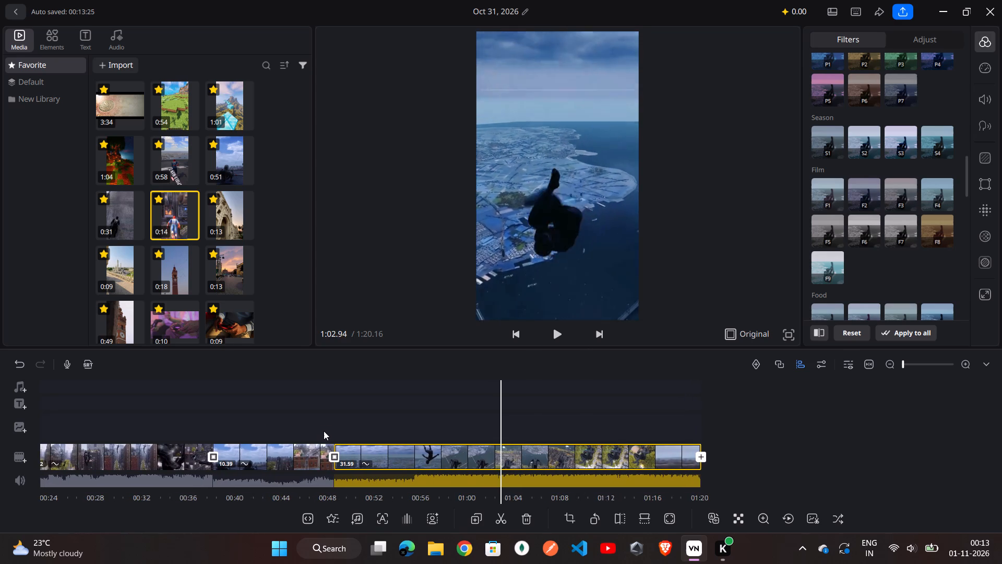
drag(324, 431, 327, 431)
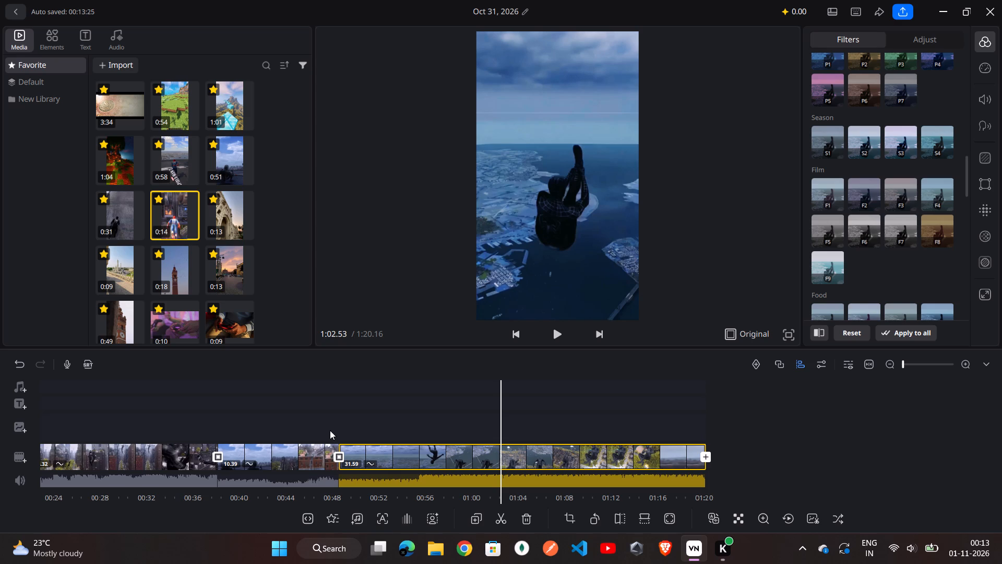
Review the change from the winged rooftop flight clip into the last clip, up to the dive over the bay.
drag(274, 438, 343, 445)
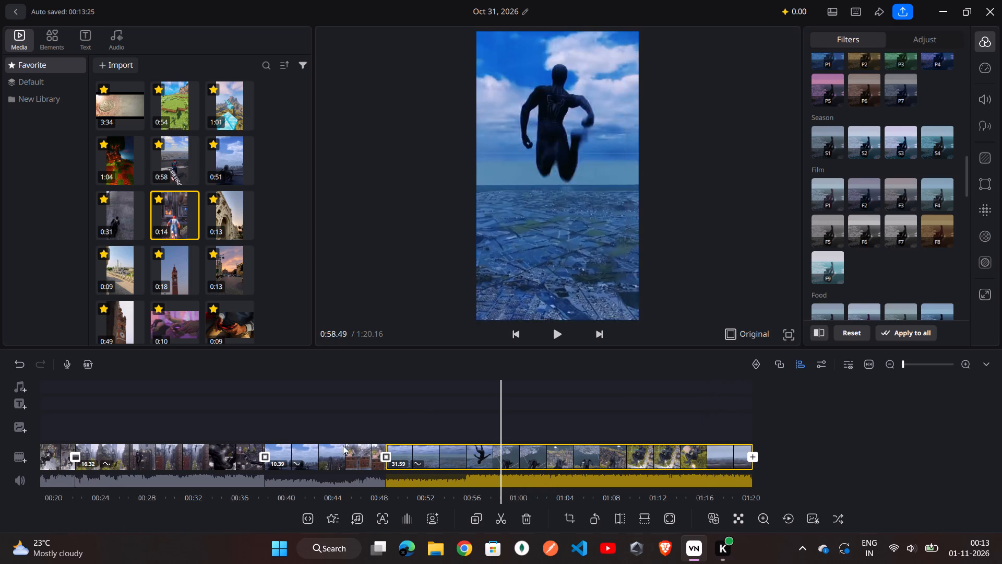
drag(343, 445, 488, 454)
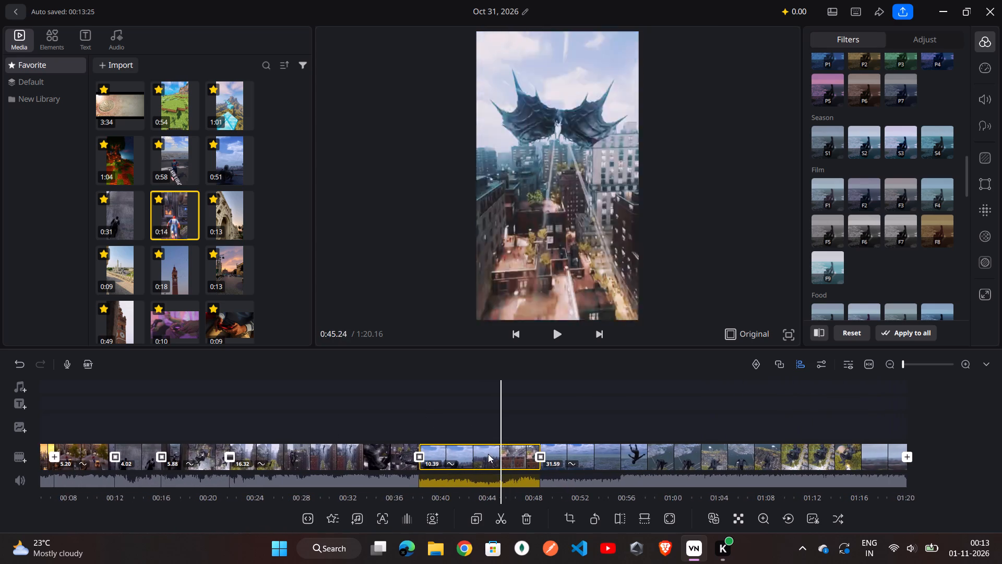
drag(488, 454, 449, 452)
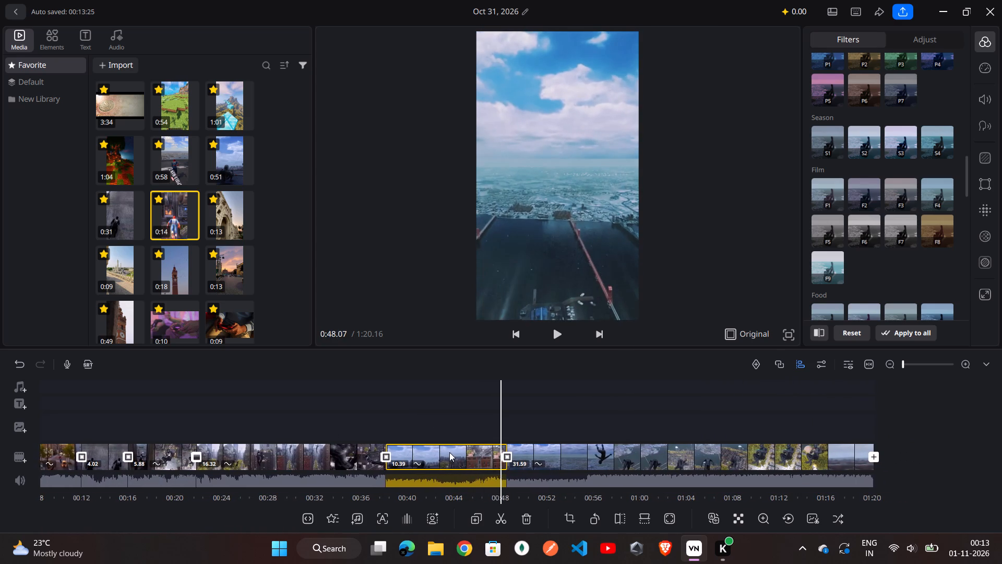
drag(449, 452, 443, 452)
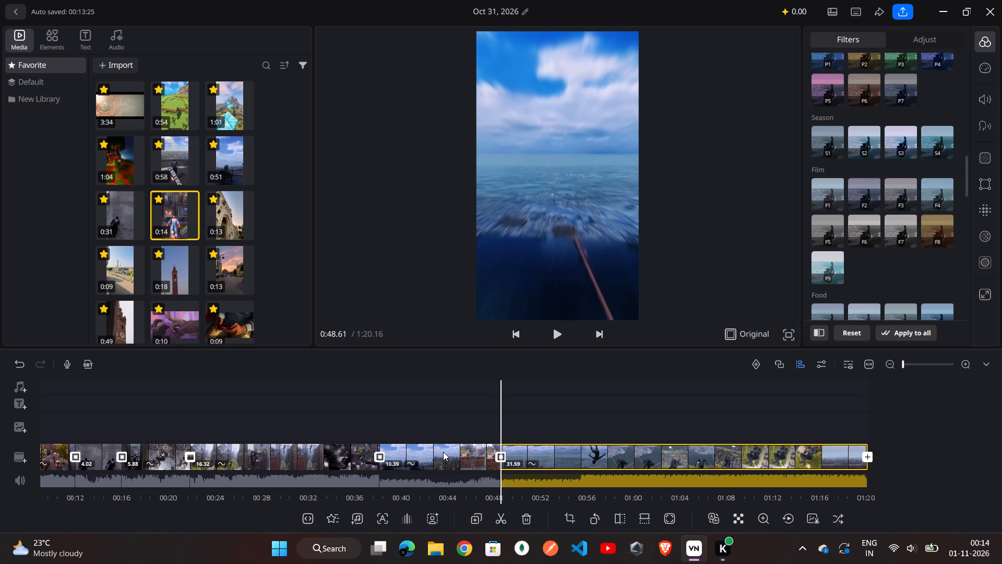
drag(443, 452, 417, 449)
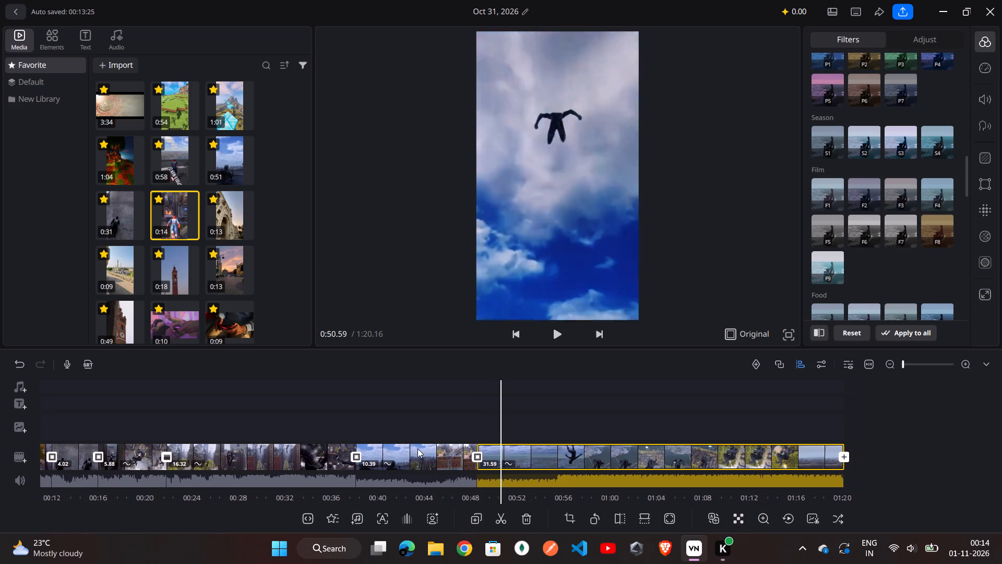
drag(417, 449, 353, 443)
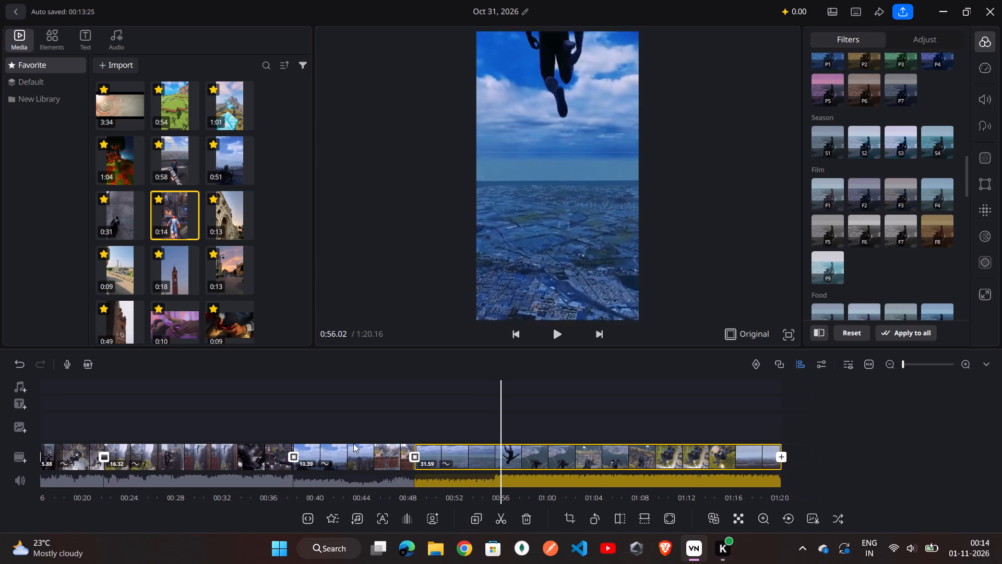
drag(353, 443, 268, 436)
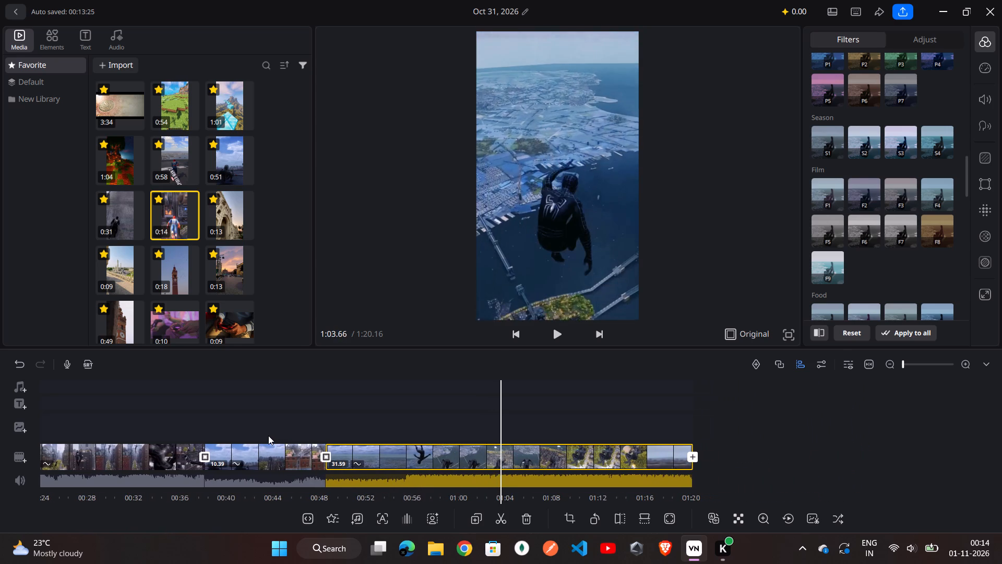
drag(268, 436, 283, 435)
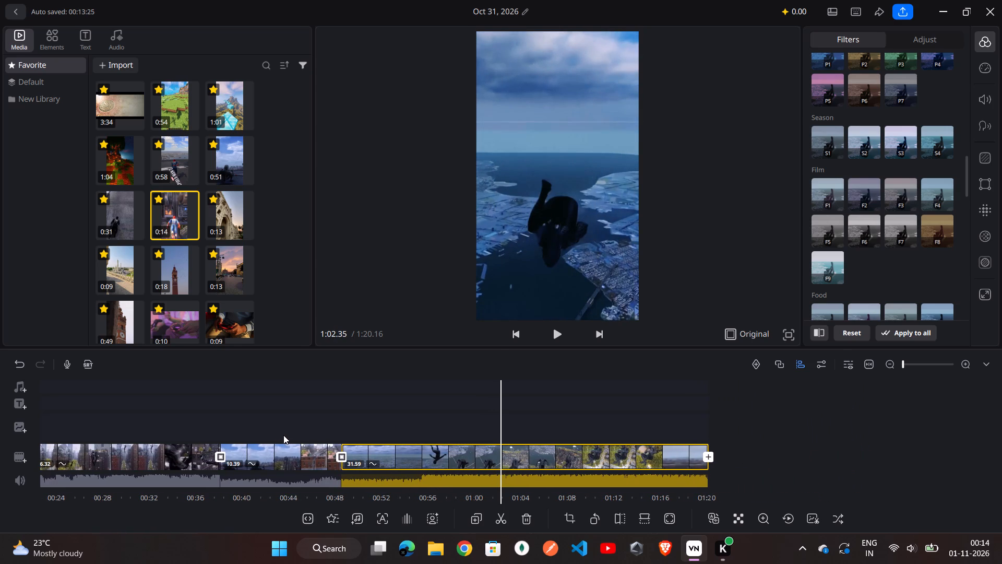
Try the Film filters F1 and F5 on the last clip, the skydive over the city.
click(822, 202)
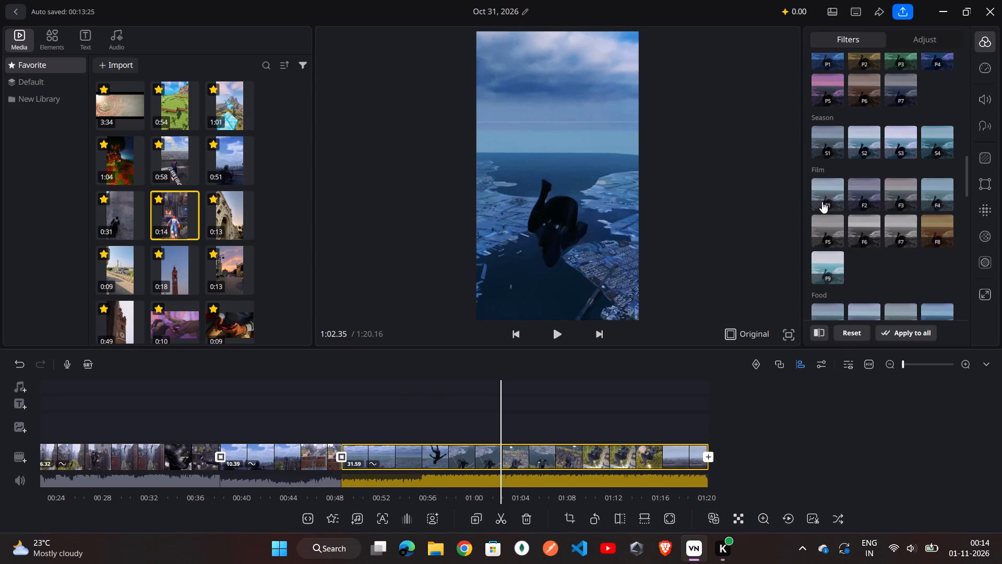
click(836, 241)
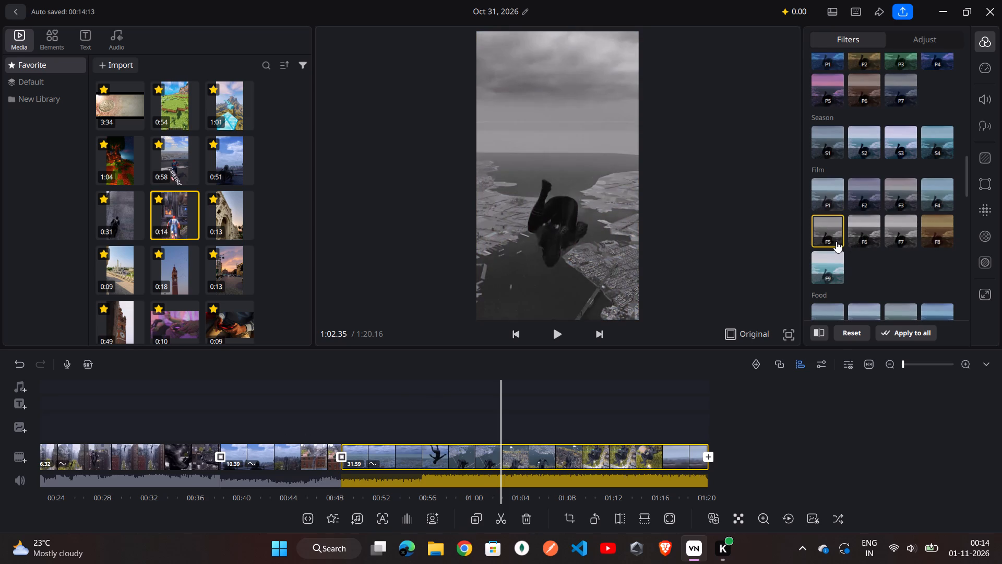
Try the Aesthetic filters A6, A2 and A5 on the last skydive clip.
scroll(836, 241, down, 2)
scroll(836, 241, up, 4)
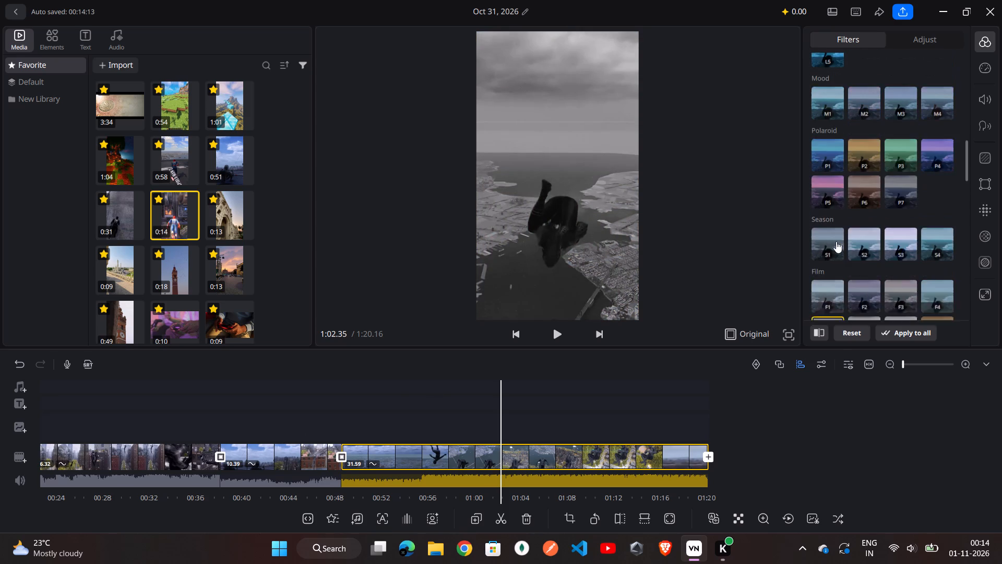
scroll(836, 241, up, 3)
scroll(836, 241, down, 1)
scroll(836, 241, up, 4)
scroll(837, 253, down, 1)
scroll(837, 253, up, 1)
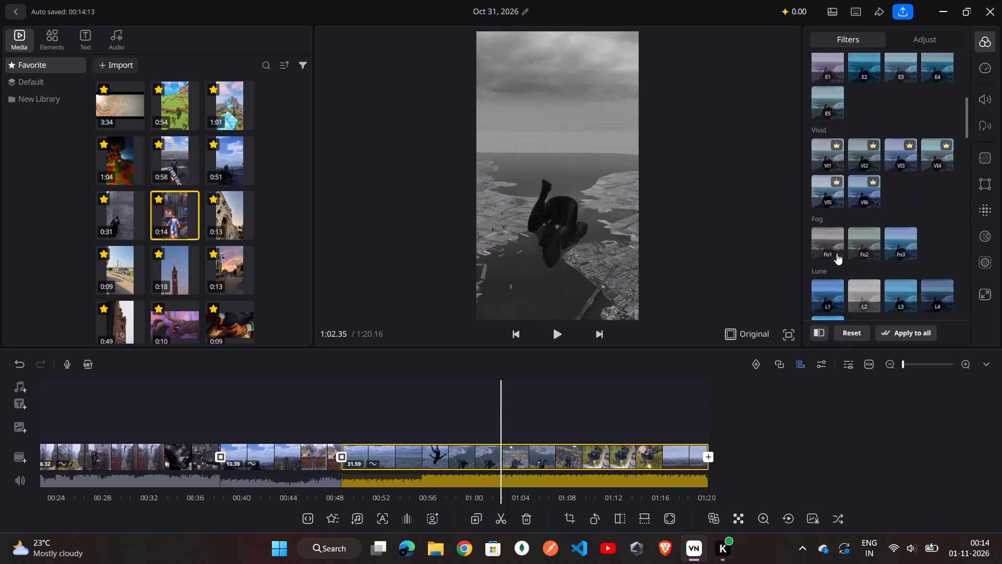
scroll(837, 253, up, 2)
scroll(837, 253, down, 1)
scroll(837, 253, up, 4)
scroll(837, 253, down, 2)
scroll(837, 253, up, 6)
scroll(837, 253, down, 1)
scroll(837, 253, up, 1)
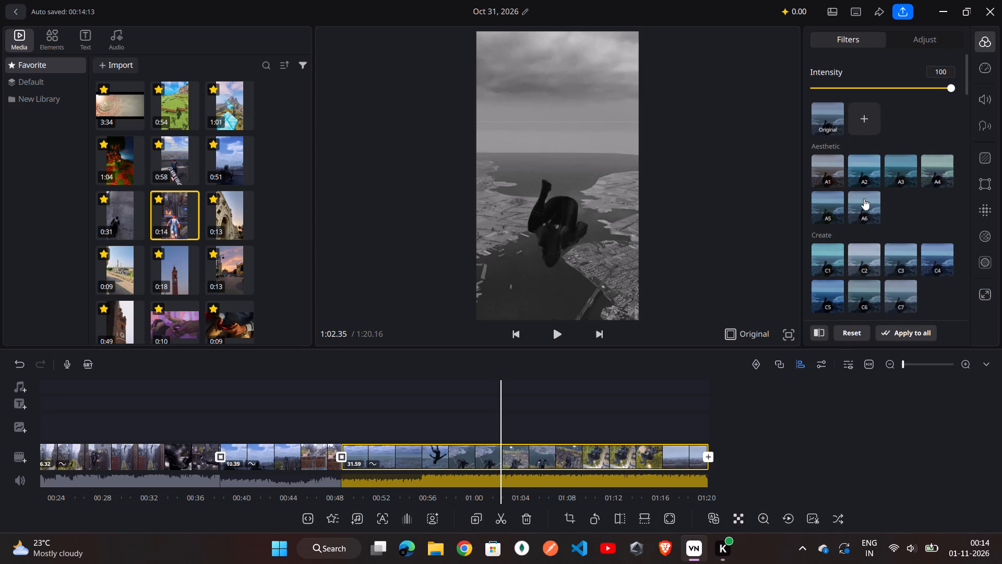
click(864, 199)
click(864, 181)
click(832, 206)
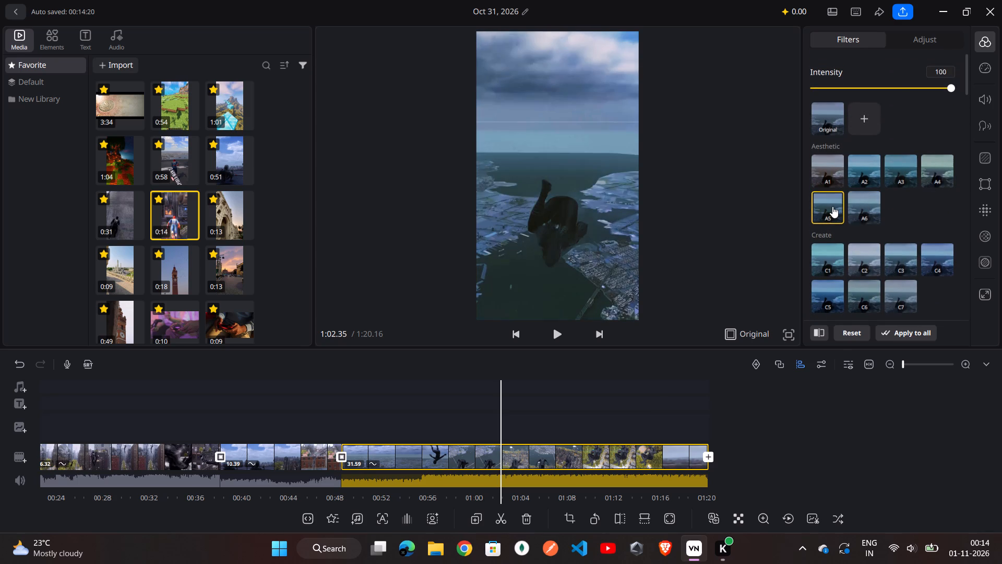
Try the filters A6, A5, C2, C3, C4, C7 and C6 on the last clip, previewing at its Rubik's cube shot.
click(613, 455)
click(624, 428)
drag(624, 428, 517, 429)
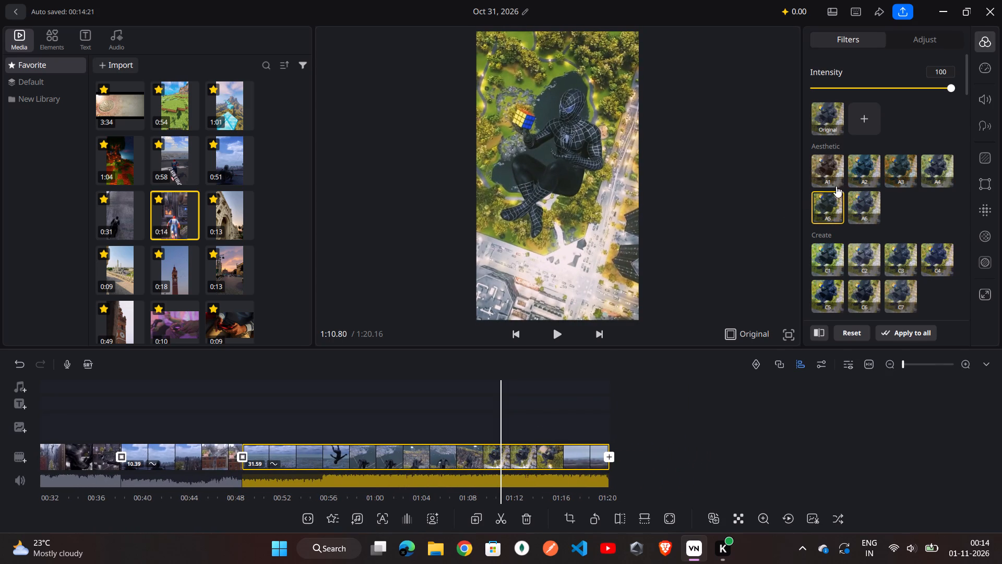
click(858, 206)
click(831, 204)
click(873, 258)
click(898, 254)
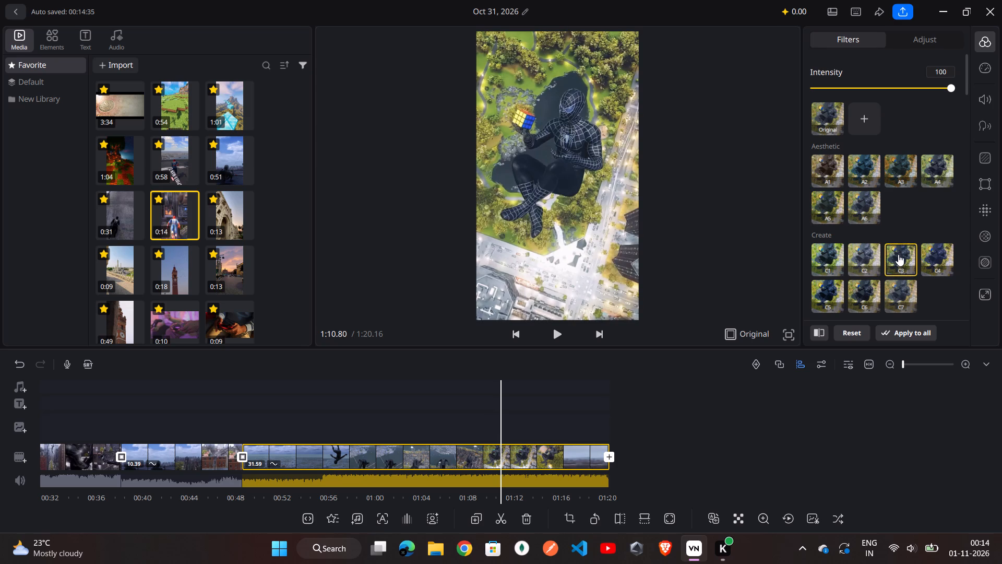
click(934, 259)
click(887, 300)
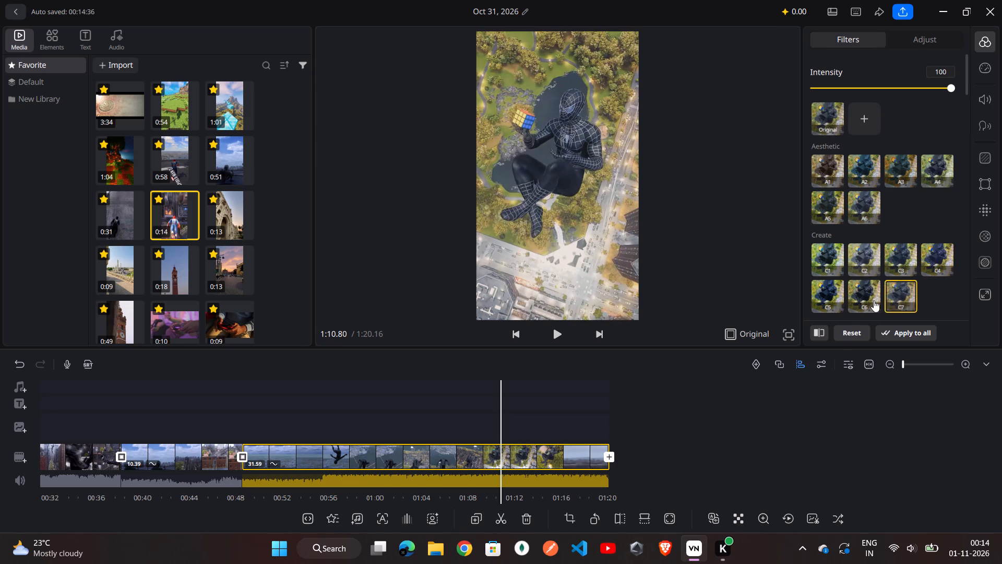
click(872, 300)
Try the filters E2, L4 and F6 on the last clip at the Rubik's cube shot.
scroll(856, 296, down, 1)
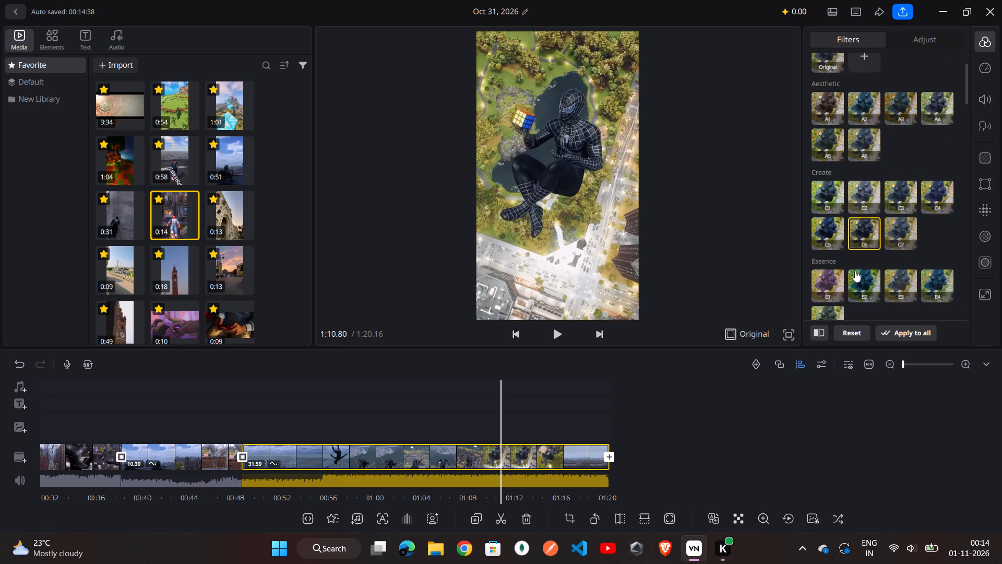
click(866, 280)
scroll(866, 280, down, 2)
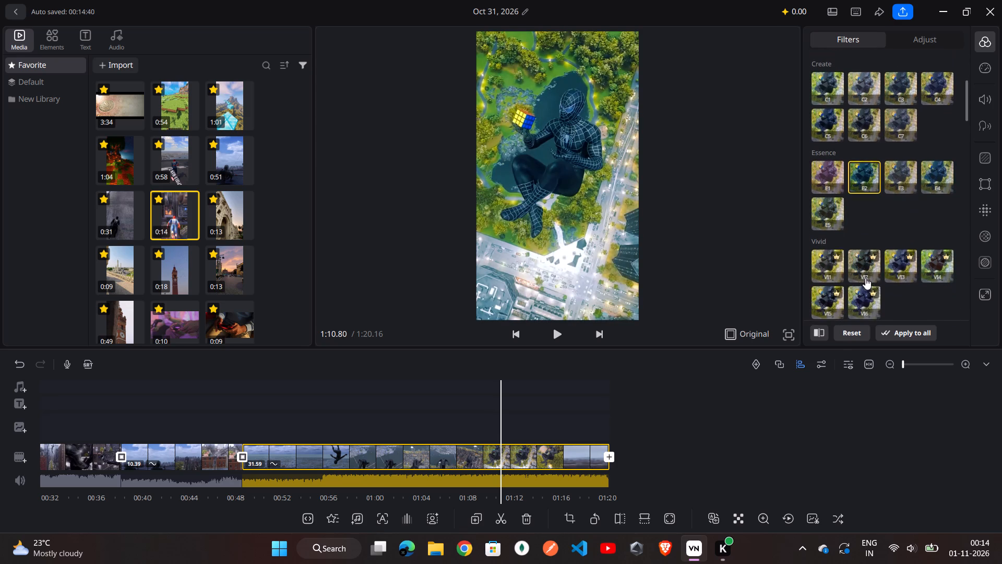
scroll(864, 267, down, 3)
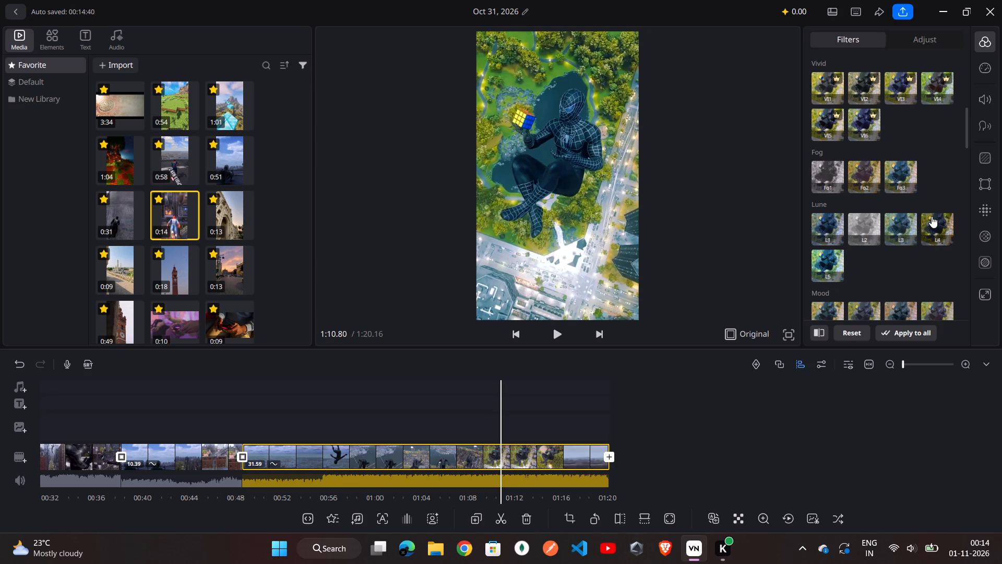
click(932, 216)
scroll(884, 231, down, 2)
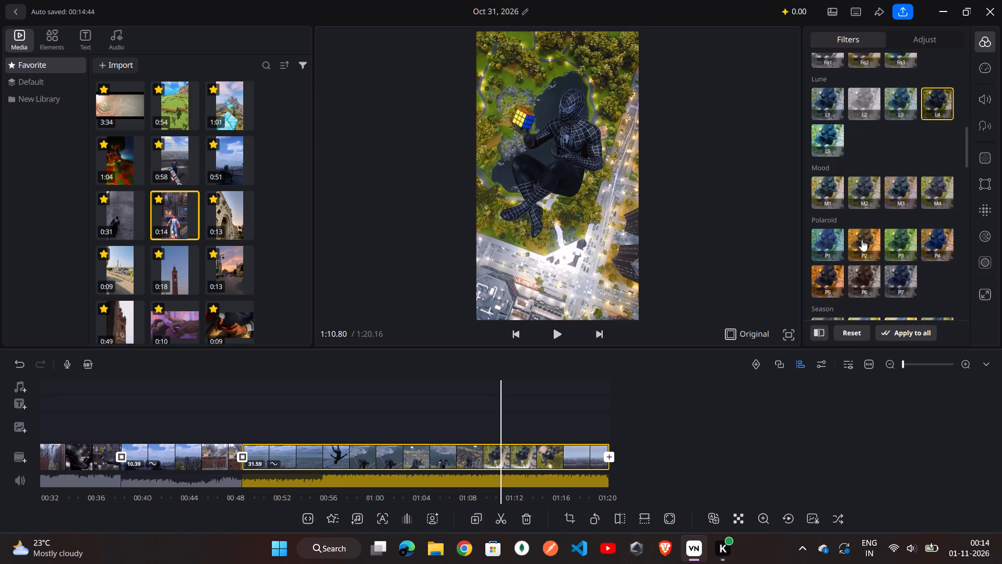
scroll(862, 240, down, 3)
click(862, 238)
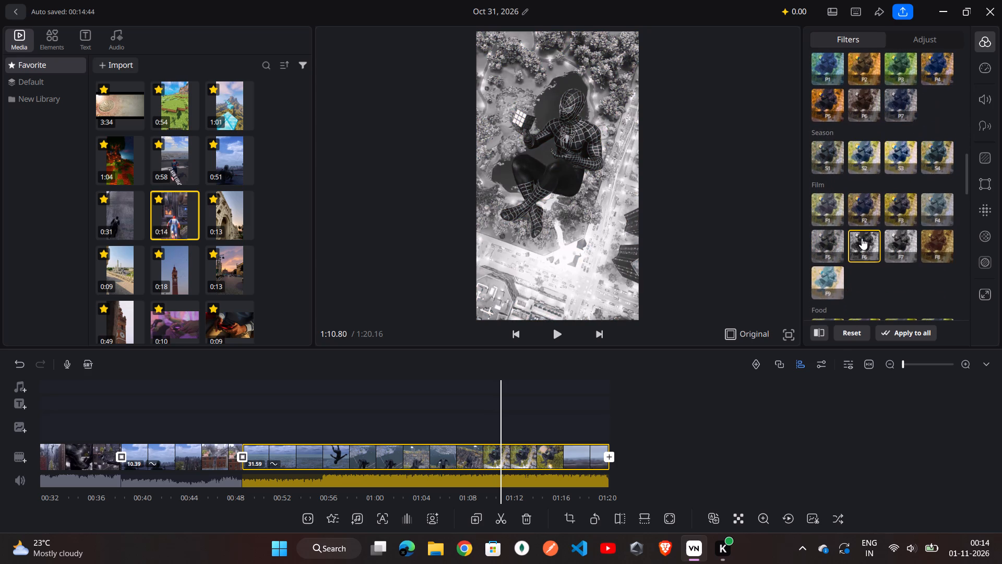
Apply the Season filter S1 to the last clip after trying S2.
click(858, 157)
click(830, 156)
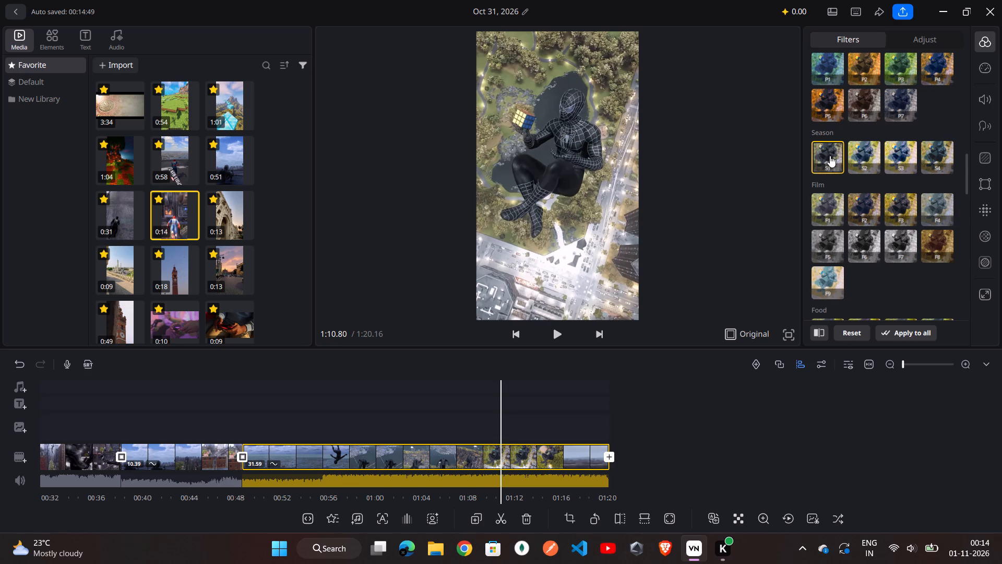
Apply the Light filter LT4 to the last clip after trying Season S4 and the Life filters LE2, LE4 and LE7.
click(937, 152)
scroll(842, 216, down, 2)
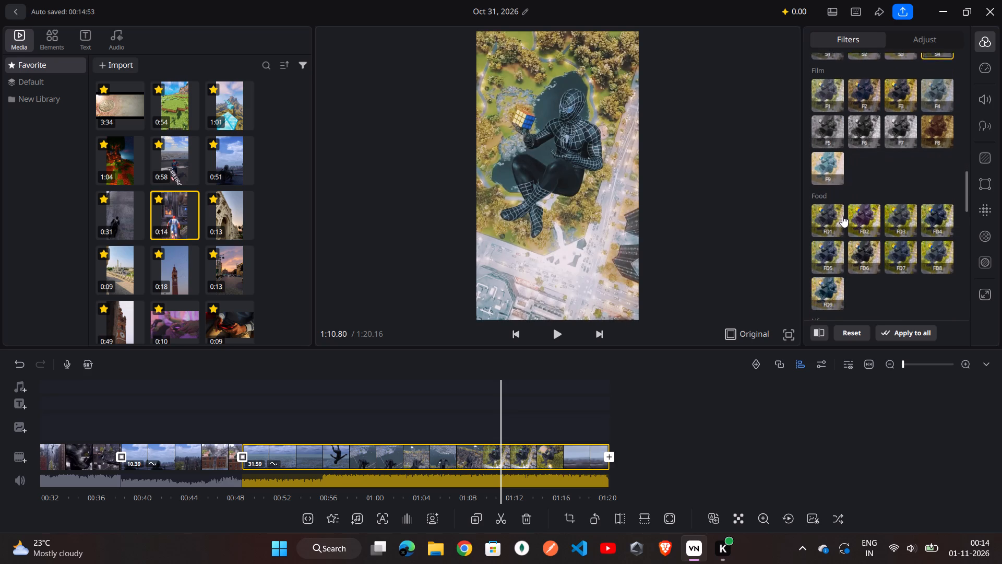
scroll(842, 216, down, 2)
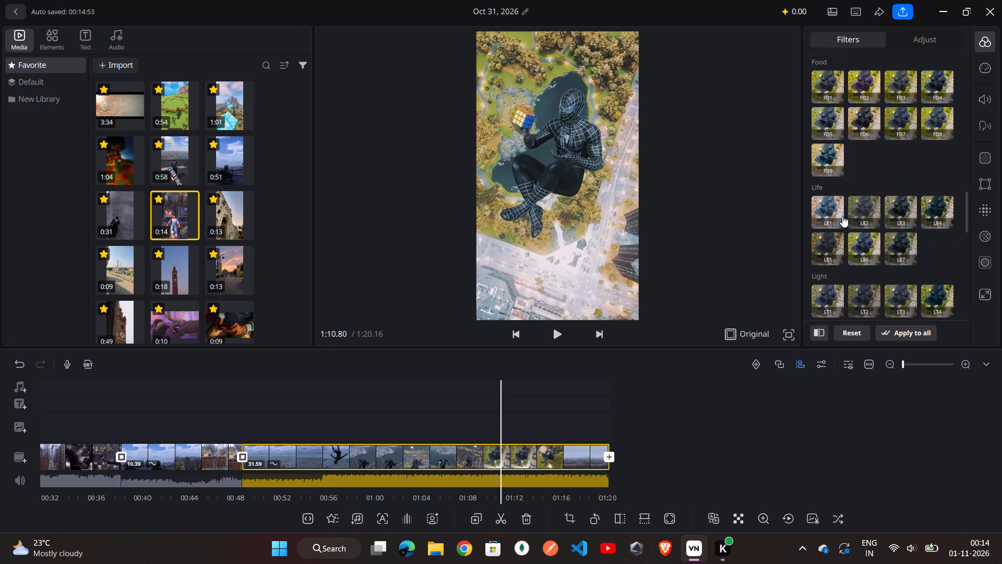
click(870, 208)
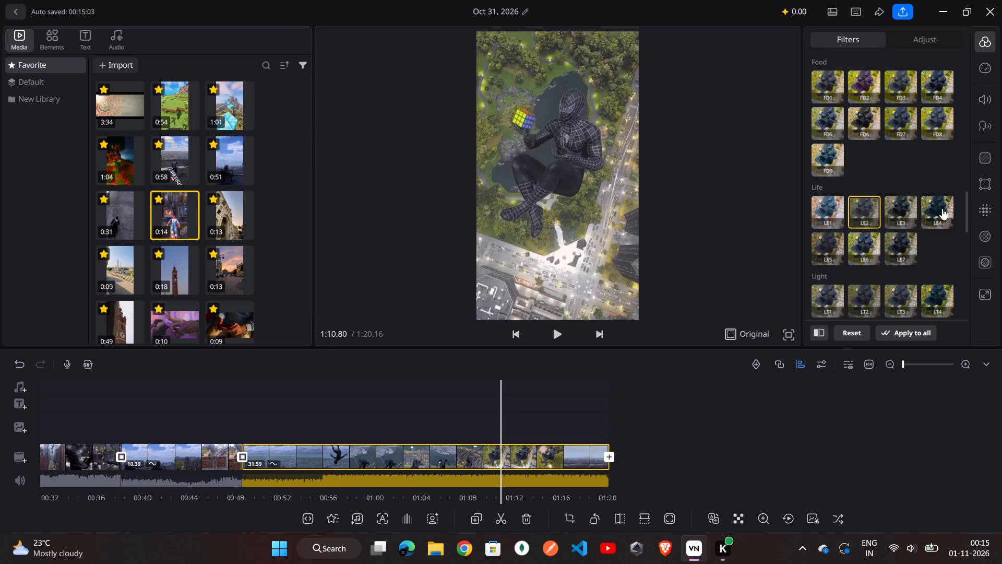
click(942, 208)
click(890, 243)
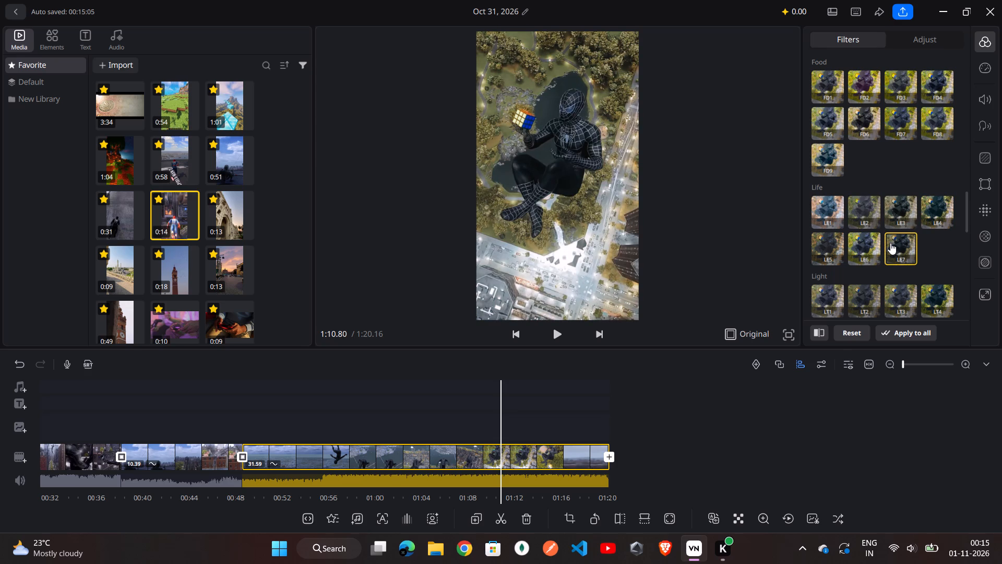
scroll(866, 273, down, 2)
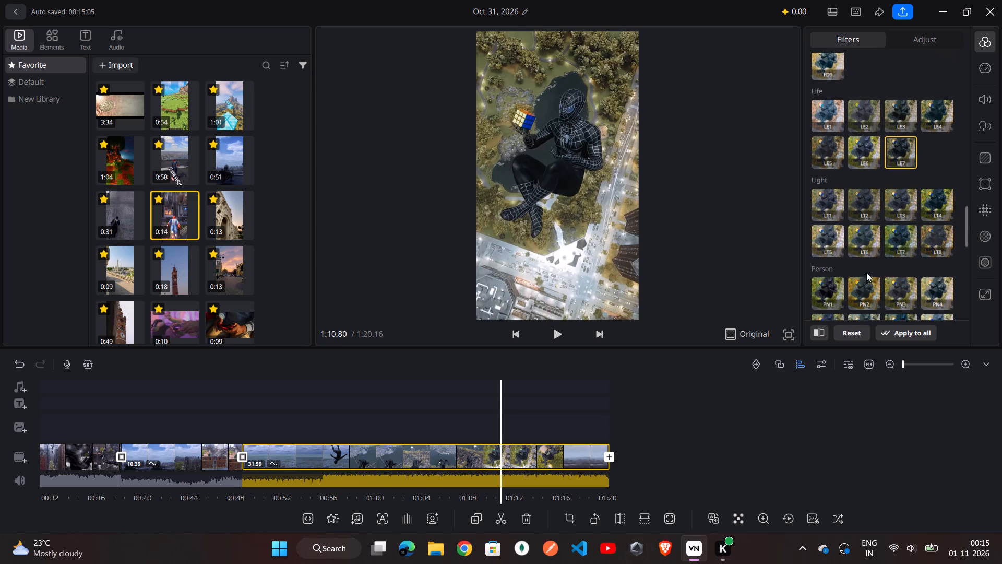
click(934, 199)
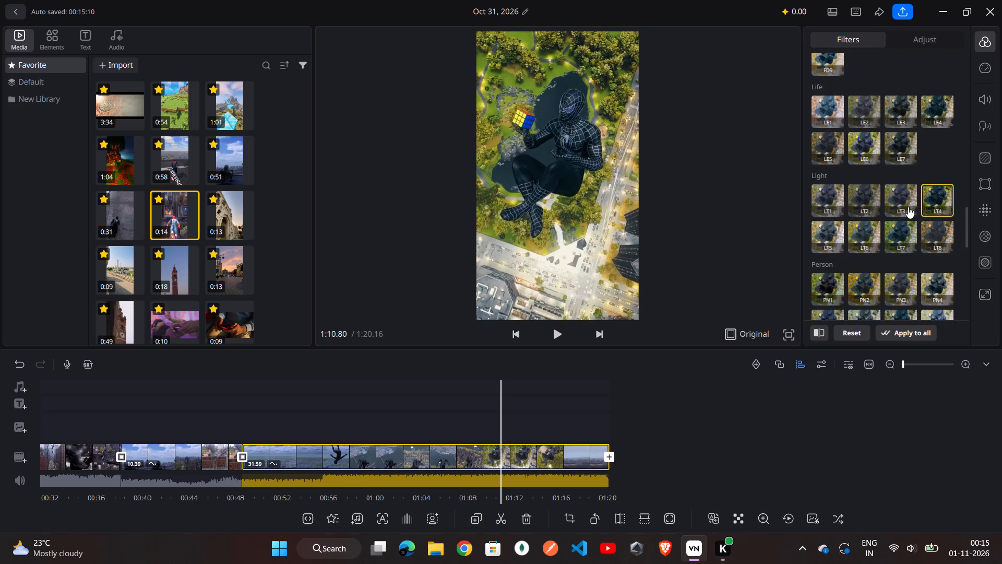